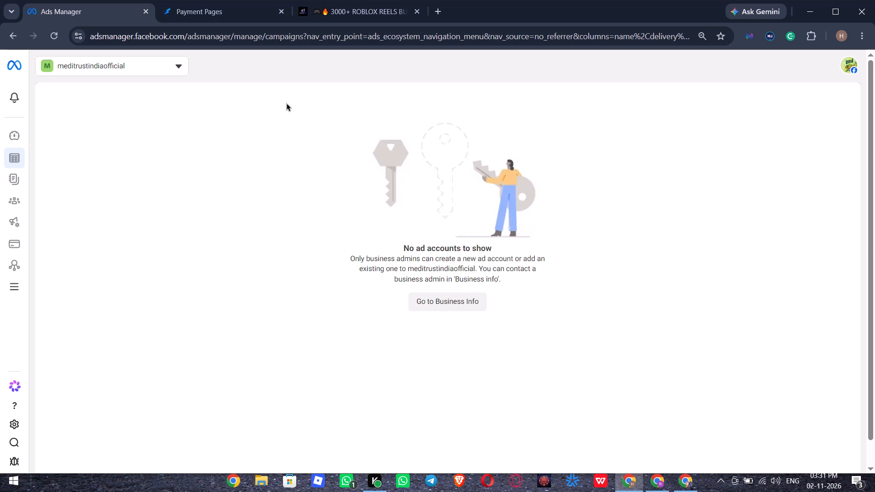
Start creating a new ad account in the Prince Digital products business portfolio and open its account name for entry.
{"action": "left_click", "coordinate": [143, 70]}
{"action": "left_click", "coordinate": [118, 143]}
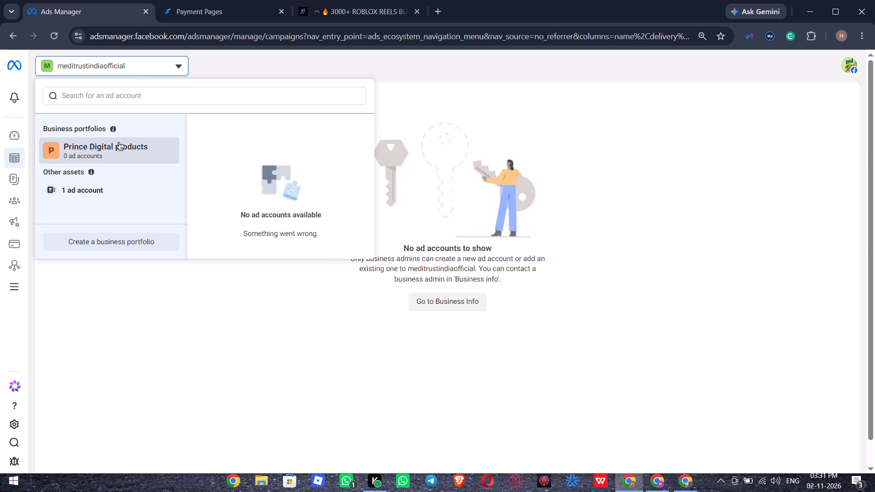
{"action": "left_click", "coordinate": [298, 270]}
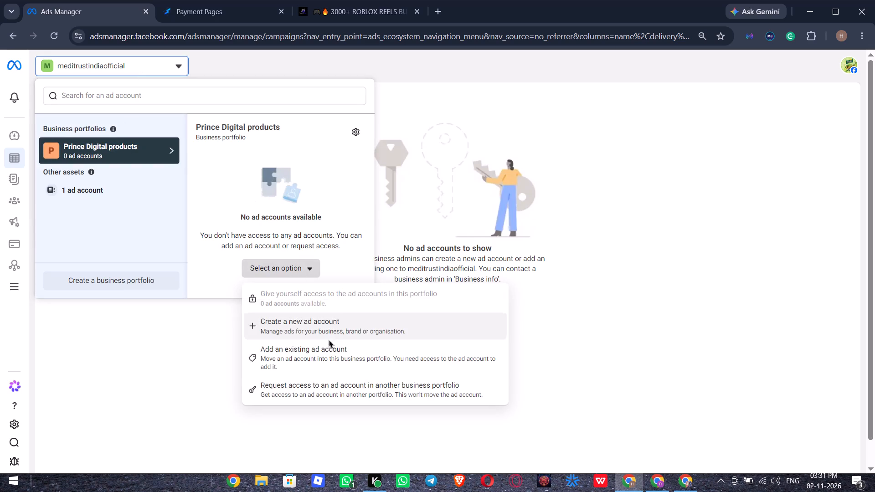
{"action": "left_click", "coordinate": [325, 325]}
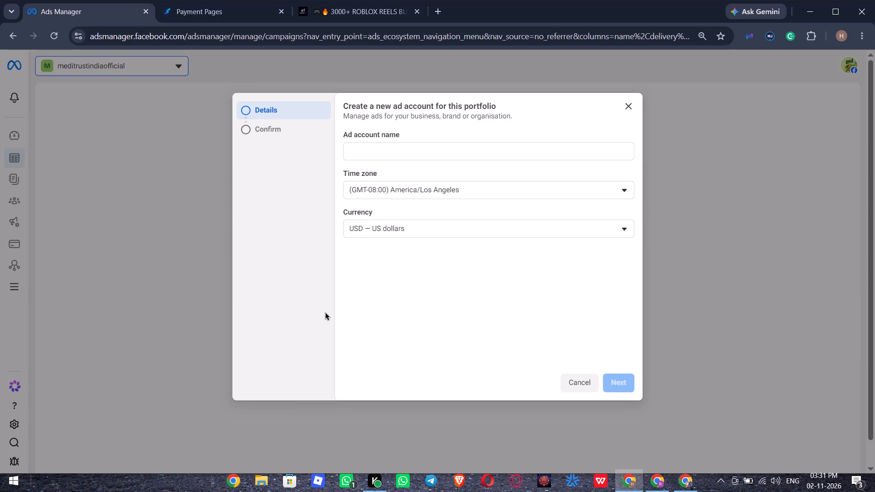
{"action": "left_click", "coordinate": [410, 149]}
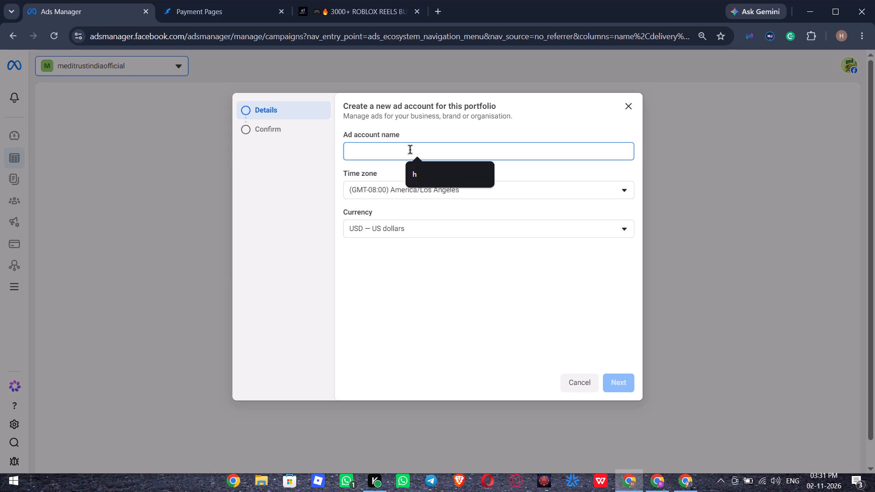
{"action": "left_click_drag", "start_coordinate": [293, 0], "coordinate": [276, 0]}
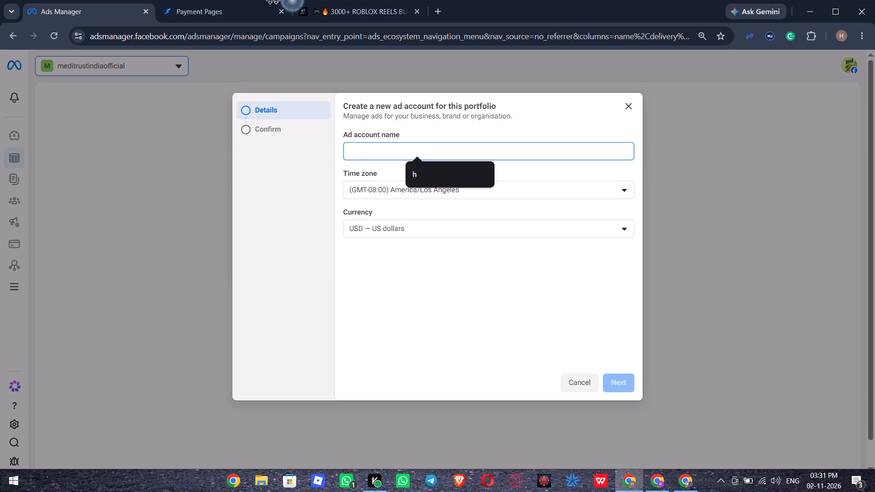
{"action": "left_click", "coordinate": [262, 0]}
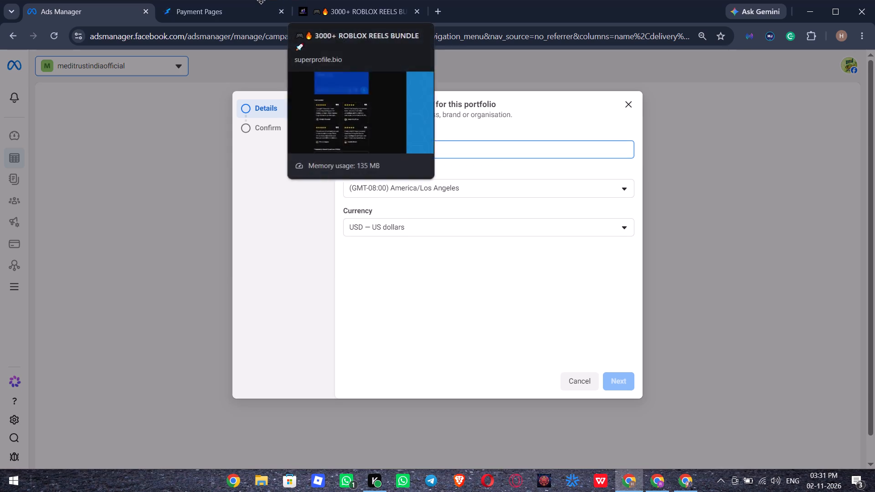
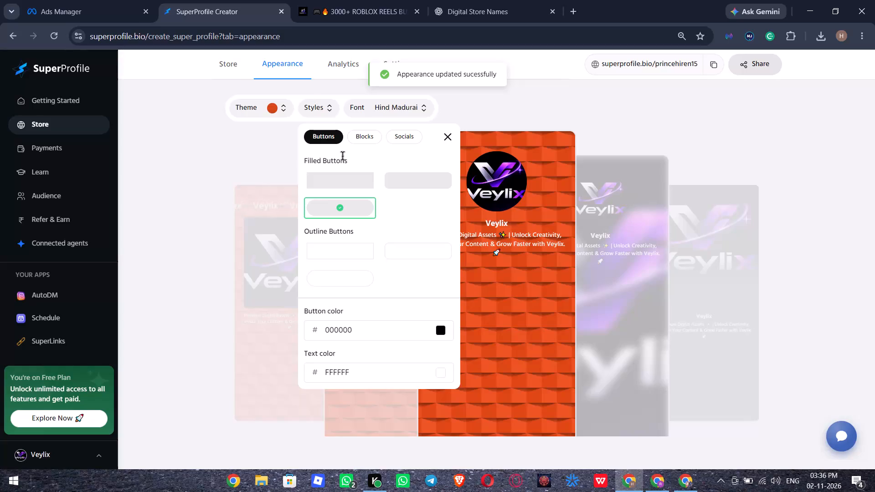
Set the store's button color to 002266 and save the appearance changes.
{"action": "left_click", "coordinate": [396, 332]}
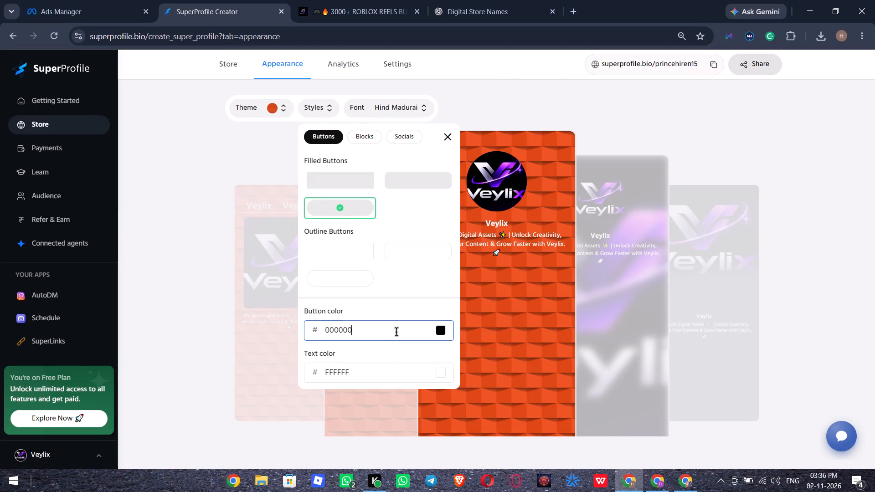
{"action": "double_click", "coordinate": [396, 332]}
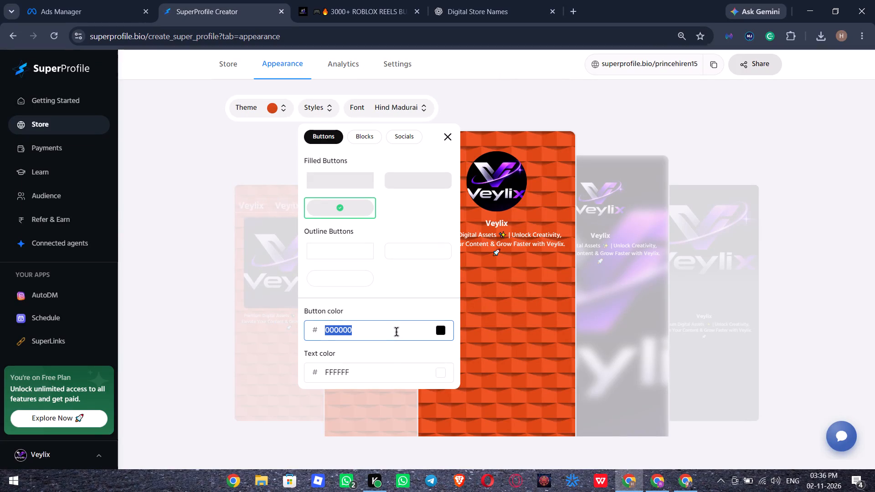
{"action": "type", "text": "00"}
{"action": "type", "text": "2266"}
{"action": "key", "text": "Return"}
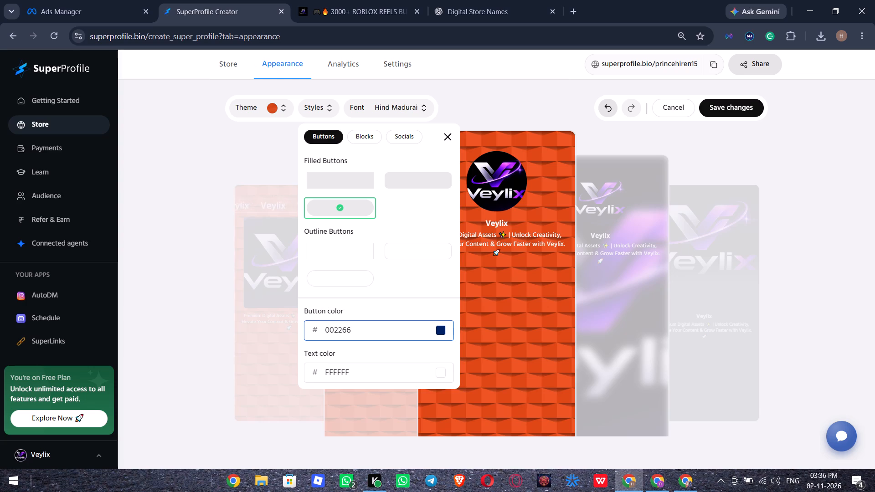
{"action": "left_click", "coordinate": [734, 109]}
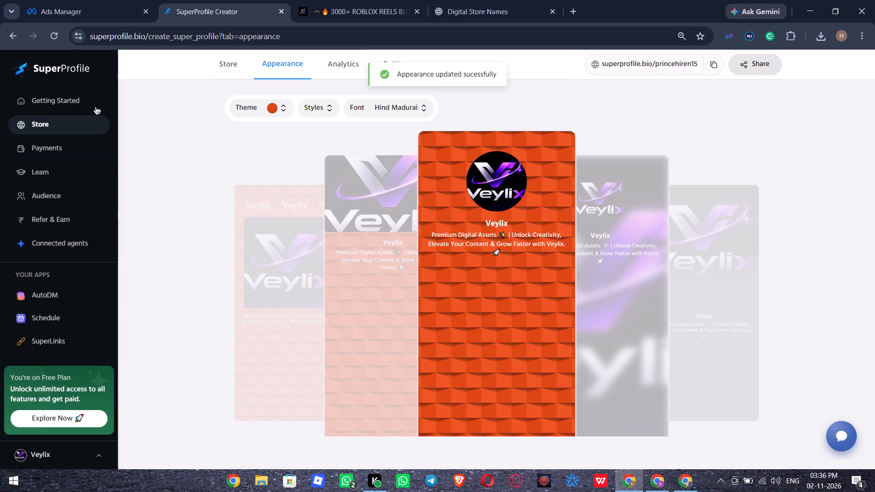
Change the store's official link username to veylix in the store settings and submit the update.
{"action": "left_click", "coordinate": [408, 61]}
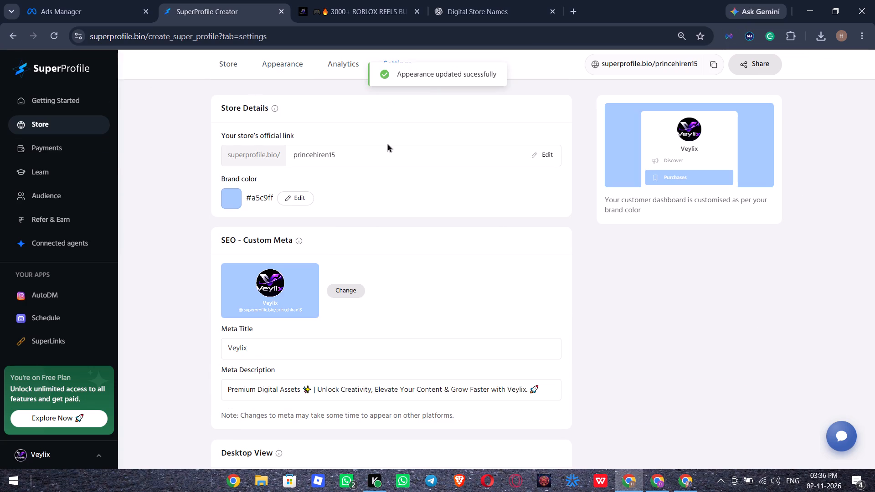
{"action": "left_click", "coordinate": [544, 155]}
{"action": "triple_click", "coordinate": [504, 151]}
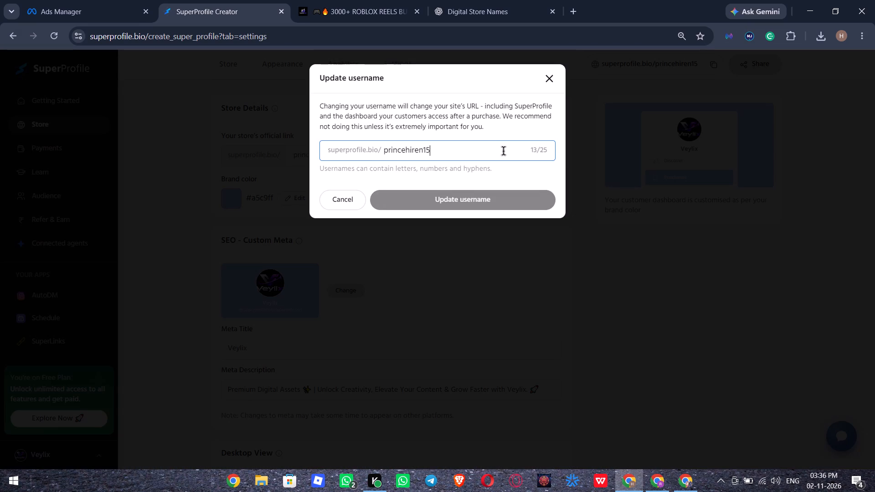
{"action": "key", "text": "super+v"}
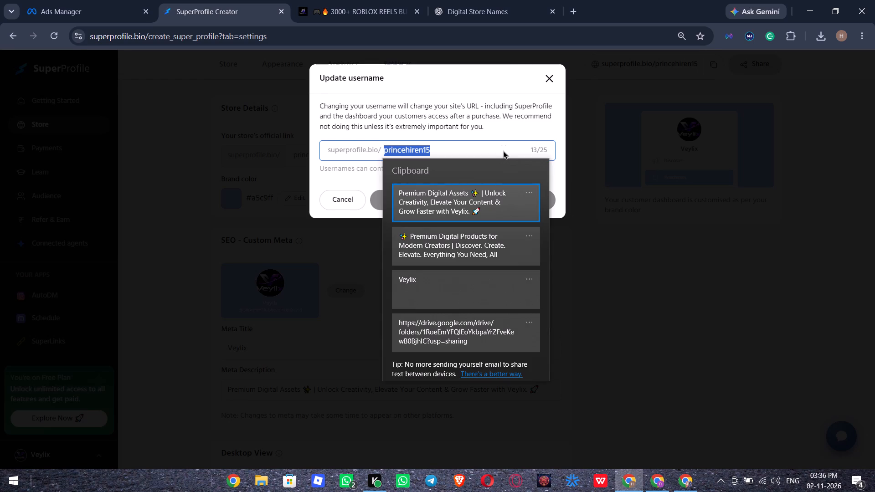
{"action": "key", "text": "Down"}
{"action": "key", "text": "Down"}
{"action": "key", "text": "Return"}
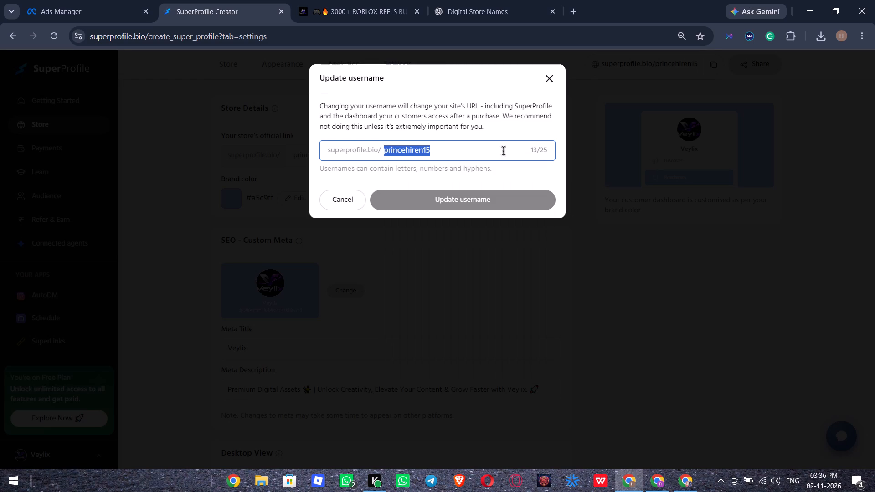
{"action": "key", "text": "ctrl+v"}
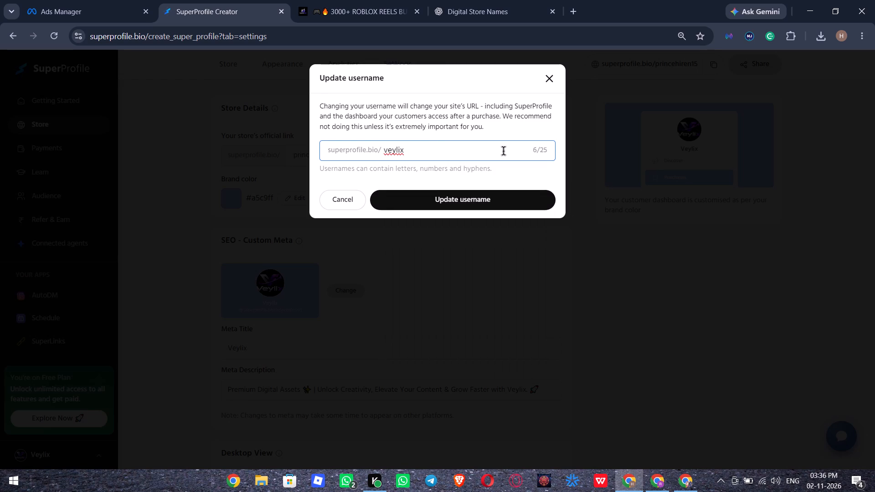
{"action": "left_click", "coordinate": [517, 205]}
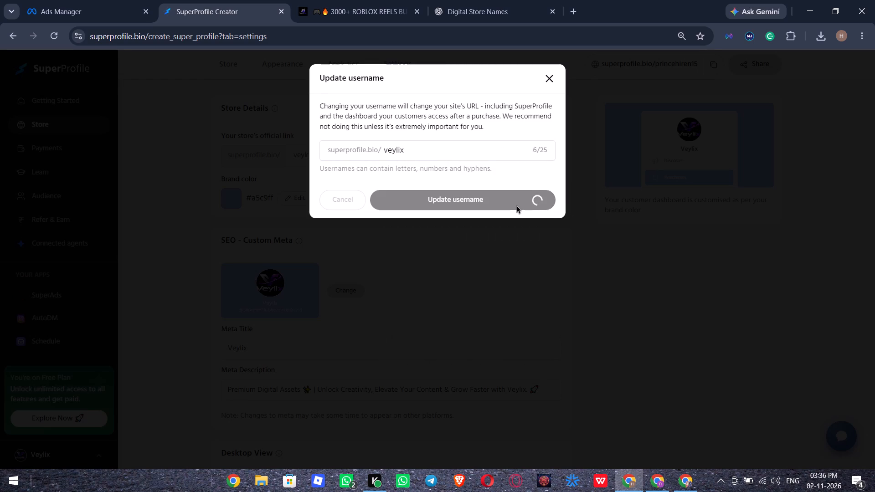
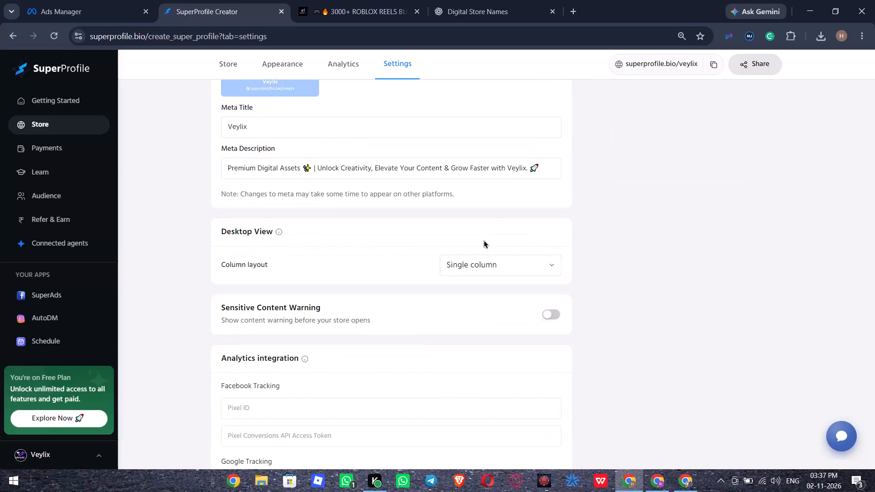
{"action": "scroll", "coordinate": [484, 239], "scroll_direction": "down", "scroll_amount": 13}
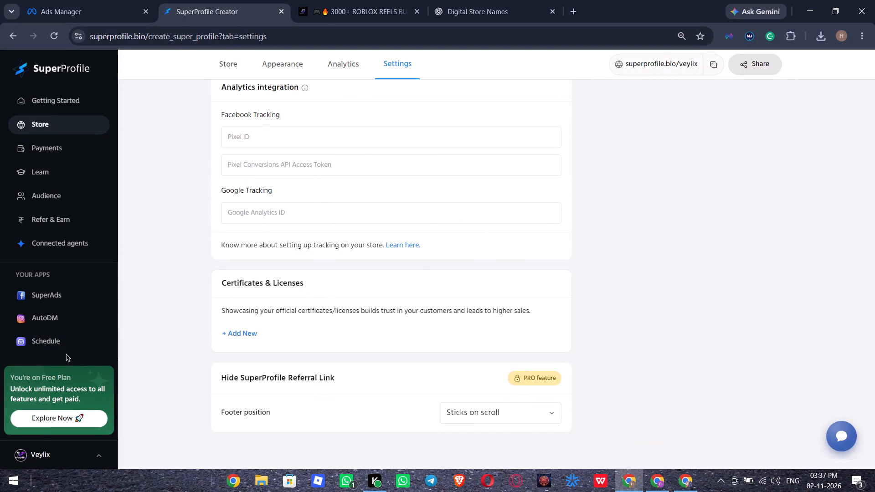
In Ads Manager, name the new ad account Veylix, with INR — Indian Rupee as currency and (GMT+05:30) Asia/Kolkata as time zone.
{"action": "left_click", "coordinate": [59, 3]}
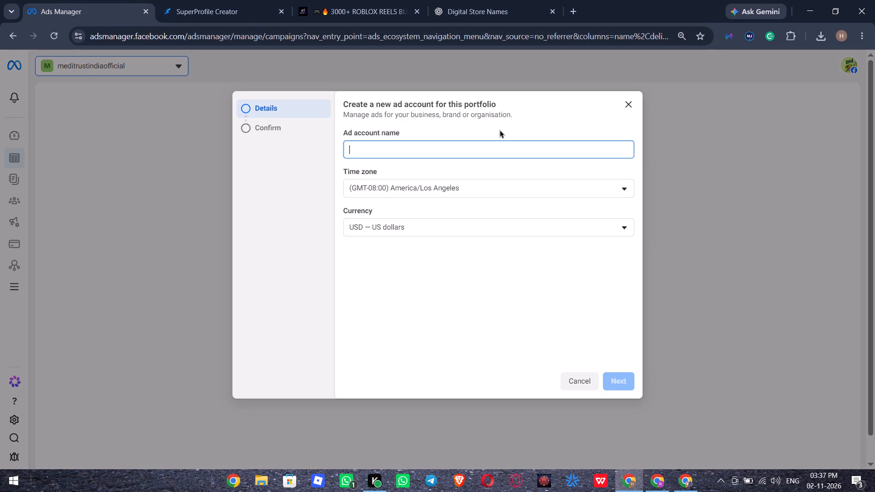
{"action": "key", "text": "ctrl+v"}
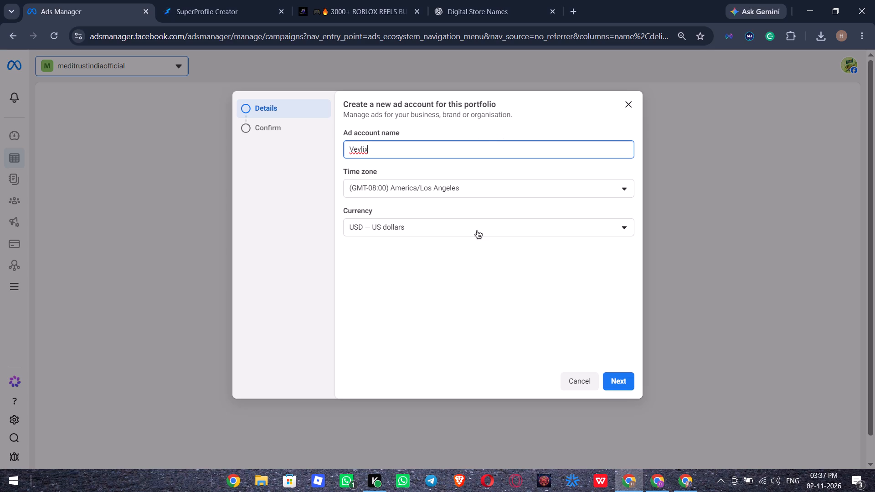
{"action": "left_click", "coordinate": [464, 235]}
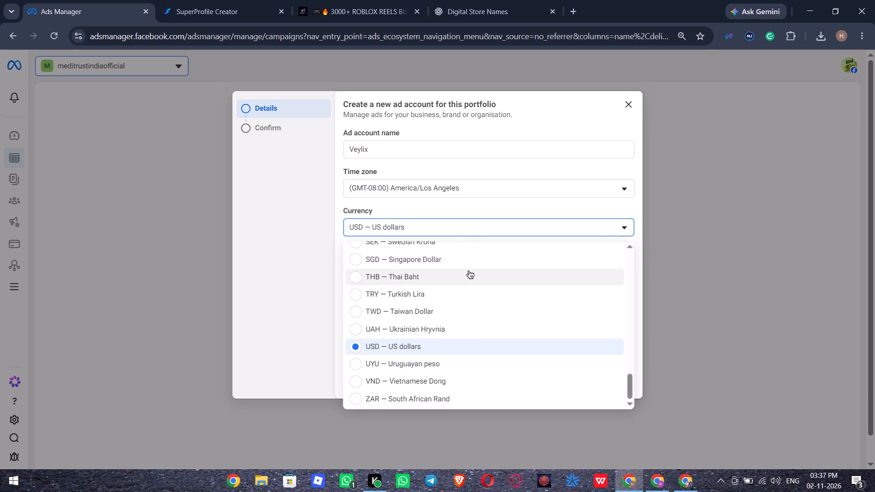
{"action": "scroll", "coordinate": [468, 271], "scroll_direction": "up", "scroll_amount": 9}
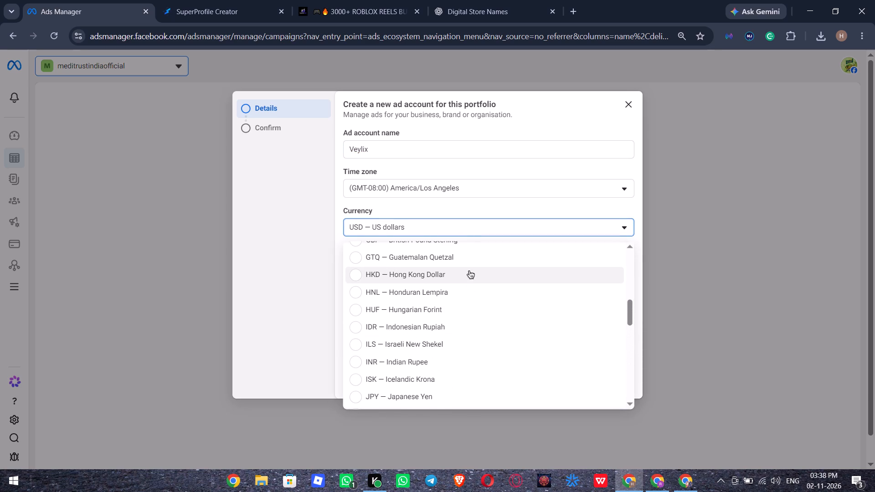
{"action": "left_click", "coordinate": [485, 358]}
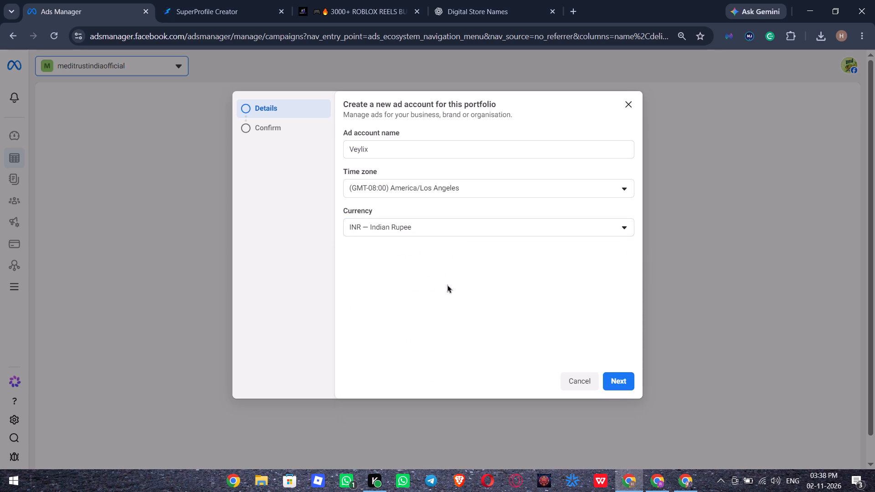
{"action": "left_click", "coordinate": [437, 195]}
{"action": "type", "text": "kol"}
{"action": "left_click", "coordinate": [448, 219]}
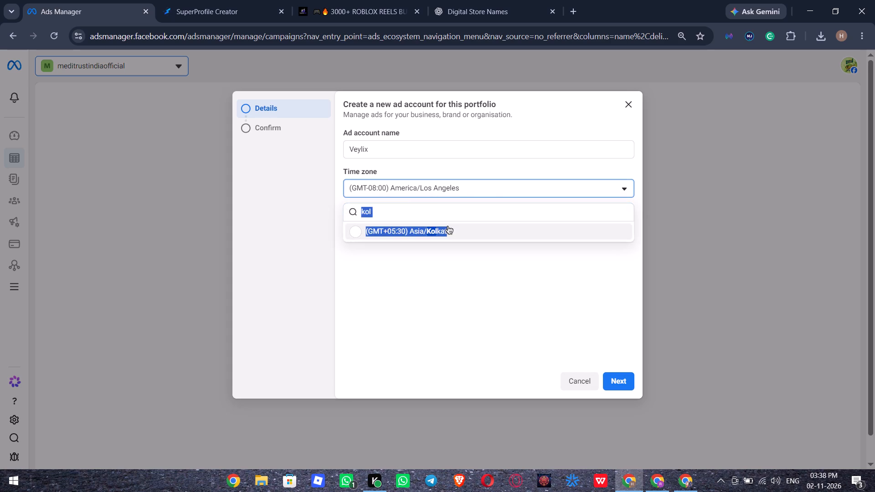
{"action": "left_click", "coordinate": [448, 226]}
{"action": "left_click", "coordinate": [619, 384]}
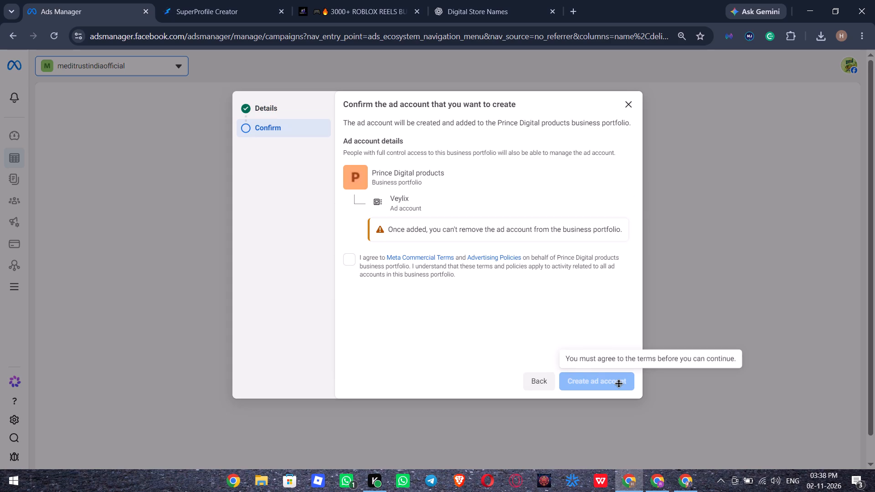
Agree to the Meta commercial terms and advertising policies and create the Veylix ad account.
{"action": "left_click", "coordinate": [349, 261]}
{"action": "left_click", "coordinate": [592, 375]}
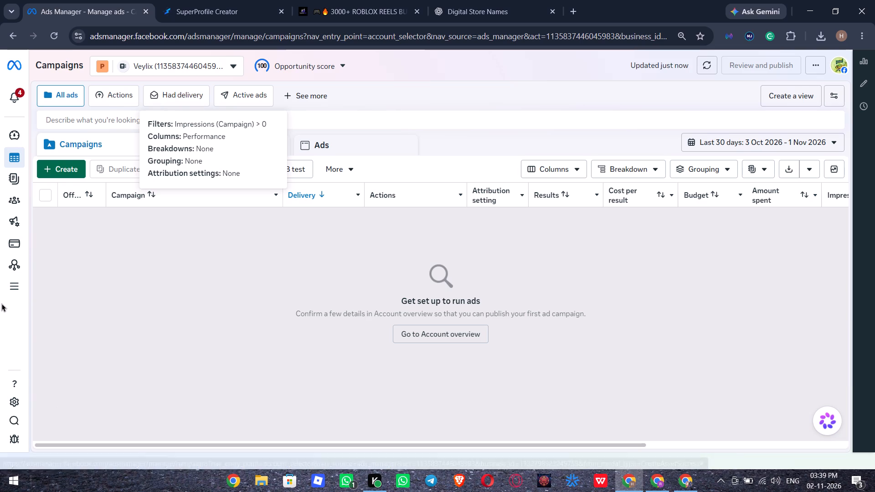
In Events Manager, connect a new Web data source and create its dataset named Veylix digital product.
{"action": "left_click", "coordinate": [15, 266]}
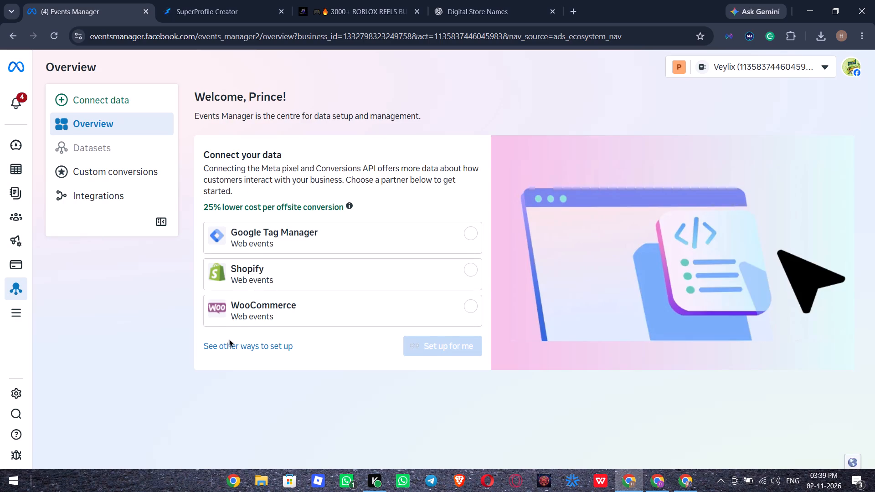
{"action": "left_click", "coordinate": [132, 106]}
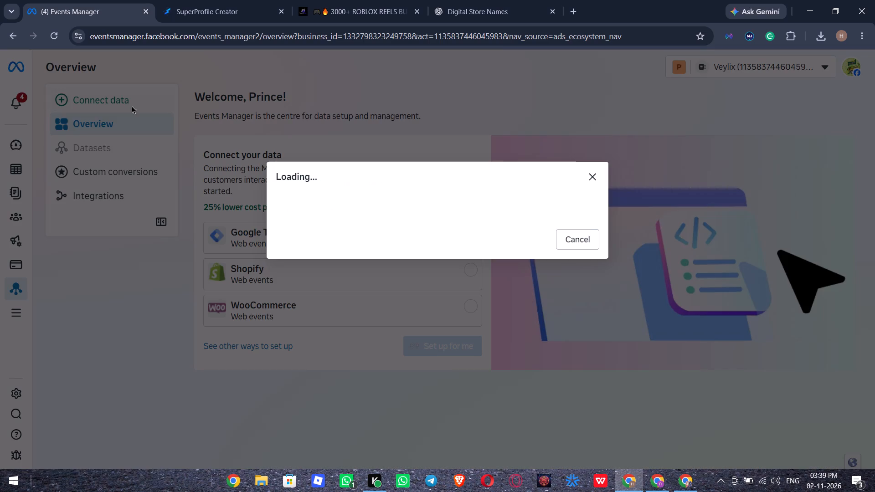
{"action": "left_click", "coordinate": [370, 165]}
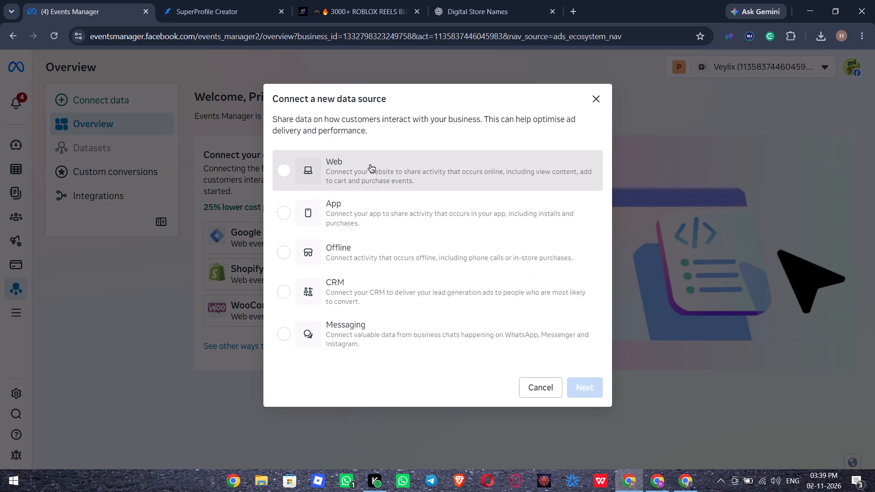
{"action": "left_click", "coordinate": [586, 394]}
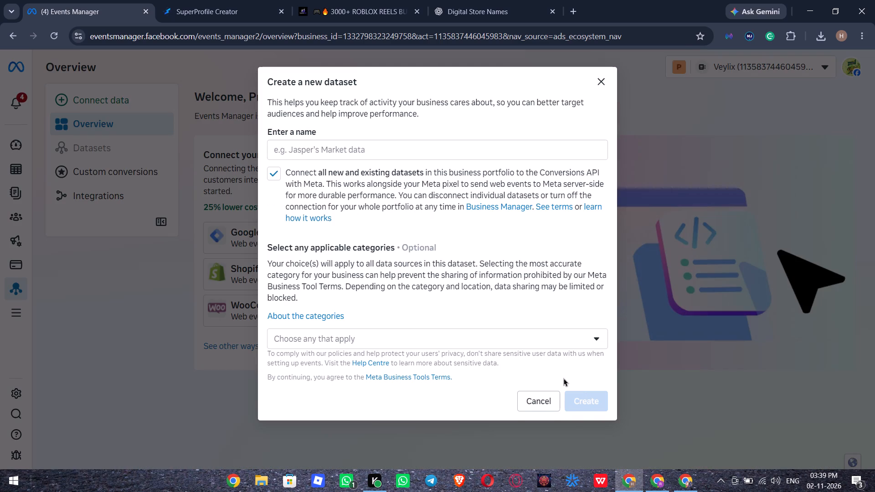
{"action": "left_click", "coordinate": [435, 152]}
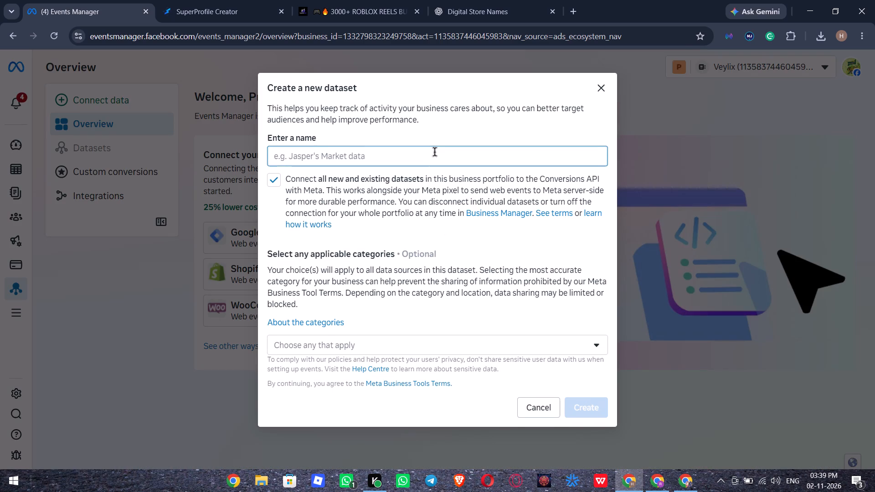
{"action": "key", "text": "ctrl+v"}
{"action": "key", "text": "space"}
{"action": "type", "text": "digital by"}
{"action": "key", "text": "BackSpace"}
{"action": "key", "text": "BackSpace"}
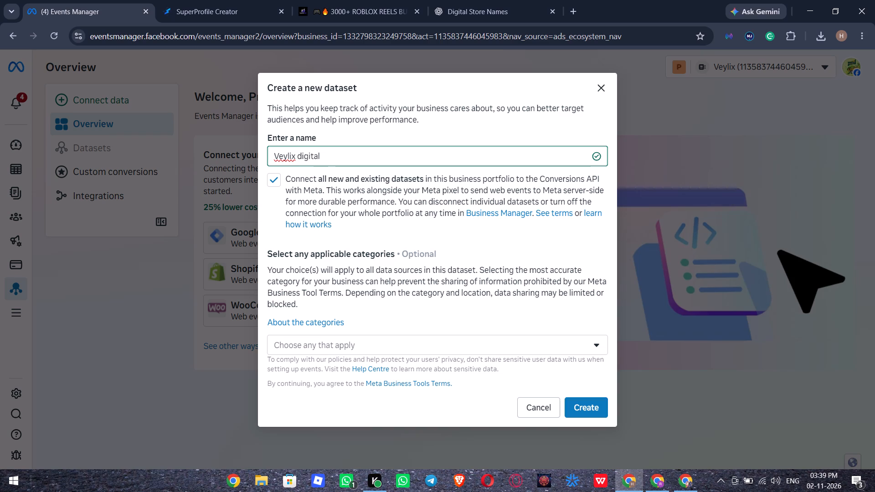
{"action": "type", "text": "product"}
{"action": "key", "text": "Return"}
{"action": "left_click", "coordinate": [592, 402]}
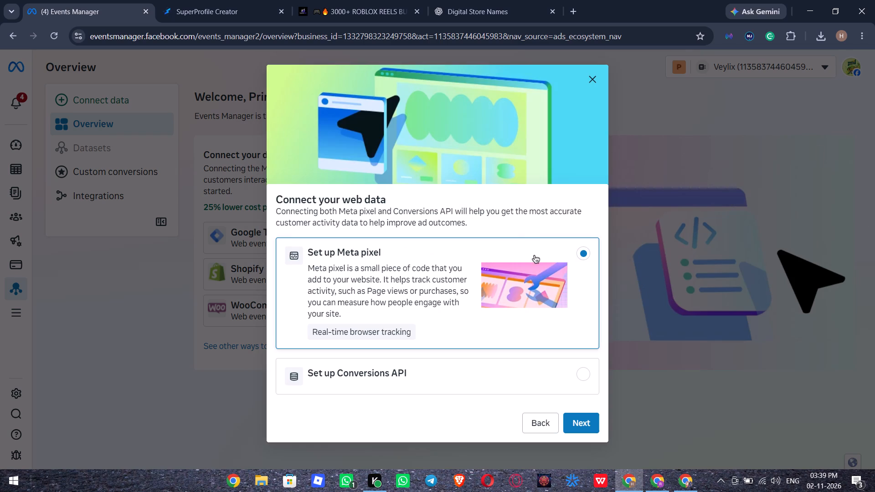
Set up the Meta pixel by adding the code yourself, copying its base code and completing the remaining pixel setup steps.
{"action": "left_click", "coordinate": [582, 421]}
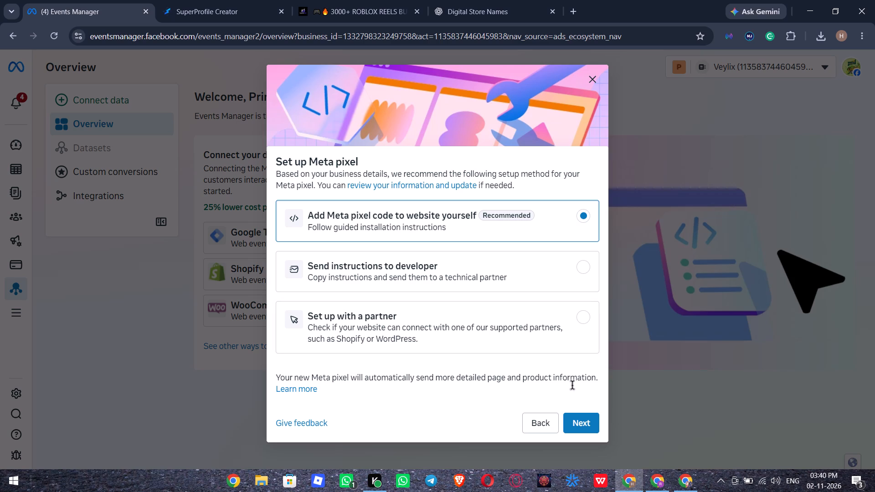
{"action": "left_click", "coordinate": [587, 428]}
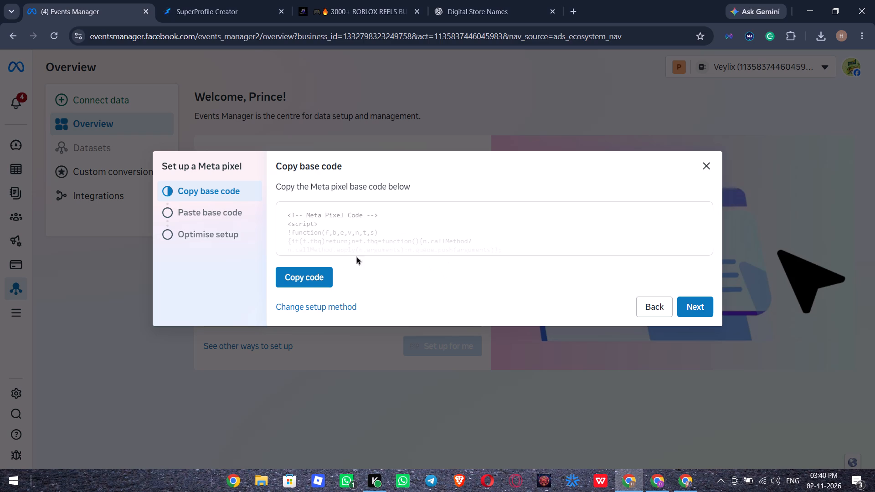
{"action": "left_click", "coordinate": [301, 279]}
{"action": "left_click_drag", "start_coordinate": [669, 306], "coordinate": [674, 307]}
{"action": "double_click", "coordinate": [682, 307]}
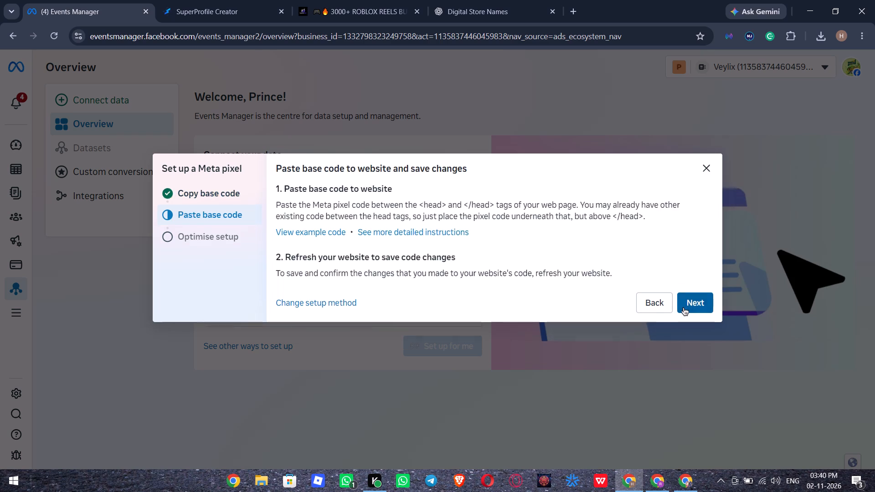
{"action": "left_click", "coordinate": [696, 280]}
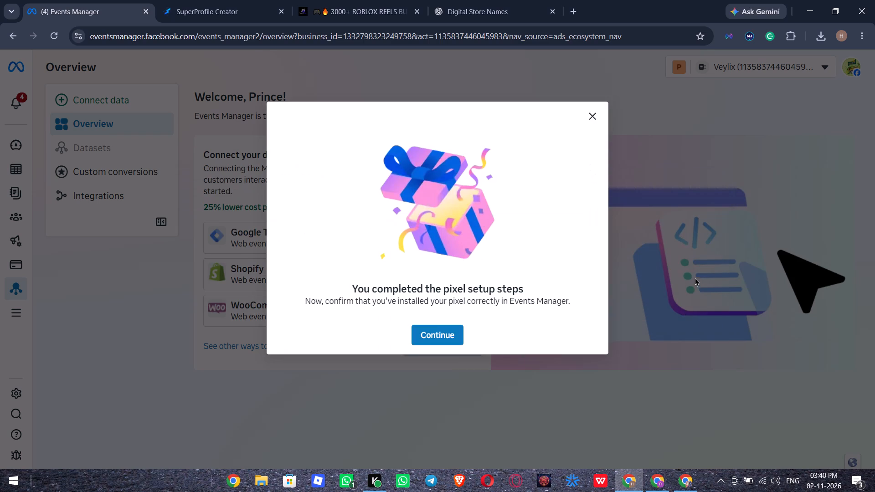
{"action": "left_click", "coordinate": [450, 338]}
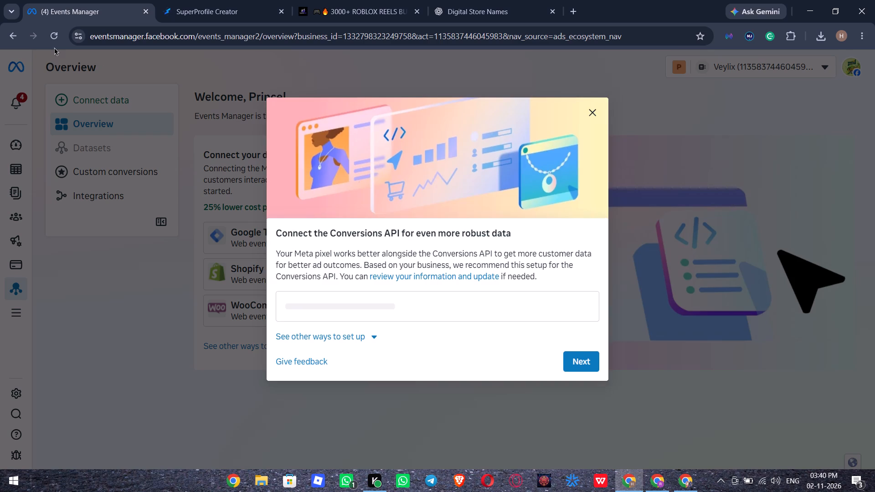
Leave the Conversions API setup and reload the Events Manager overview.
{"action": "left_click", "coordinate": [51, 34]}
{"action": "left_click", "coordinate": [590, 116]}
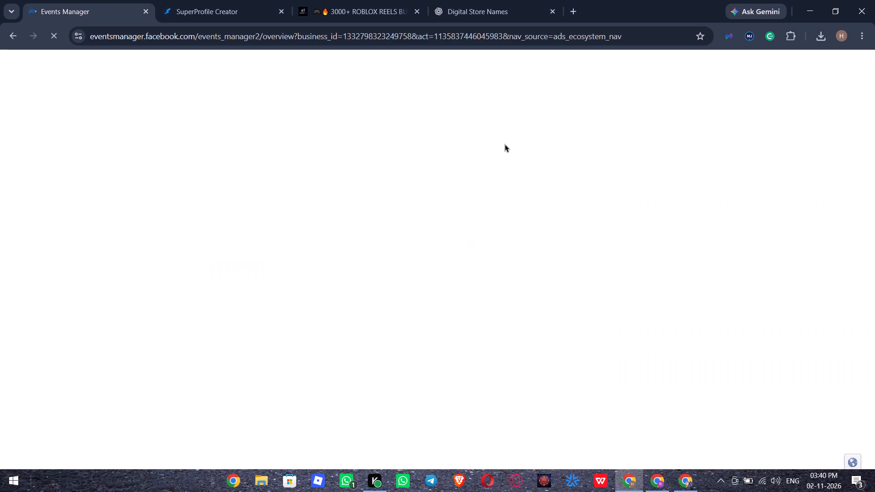
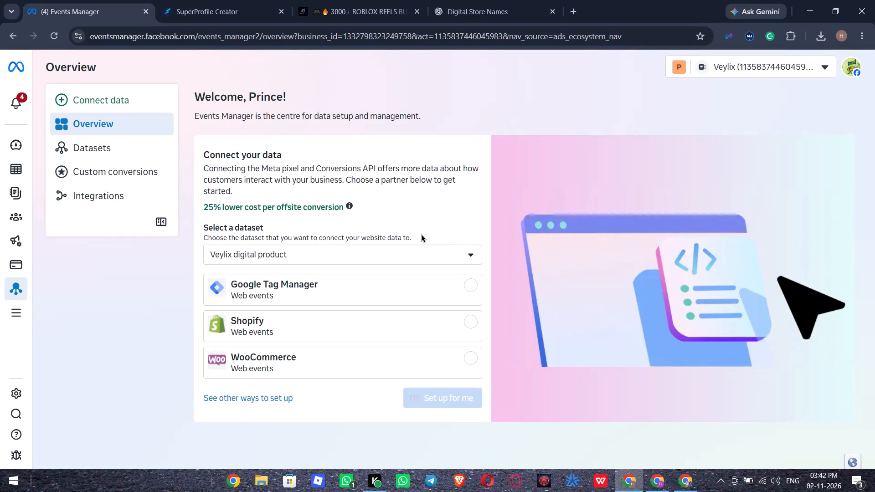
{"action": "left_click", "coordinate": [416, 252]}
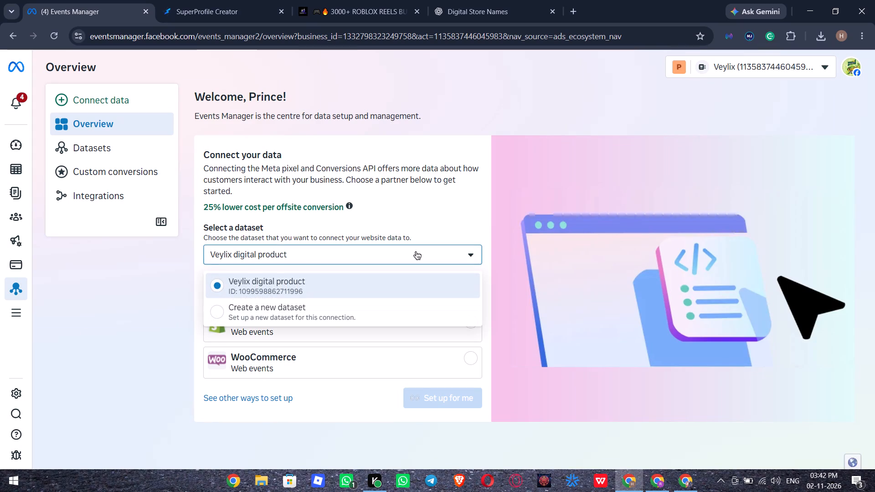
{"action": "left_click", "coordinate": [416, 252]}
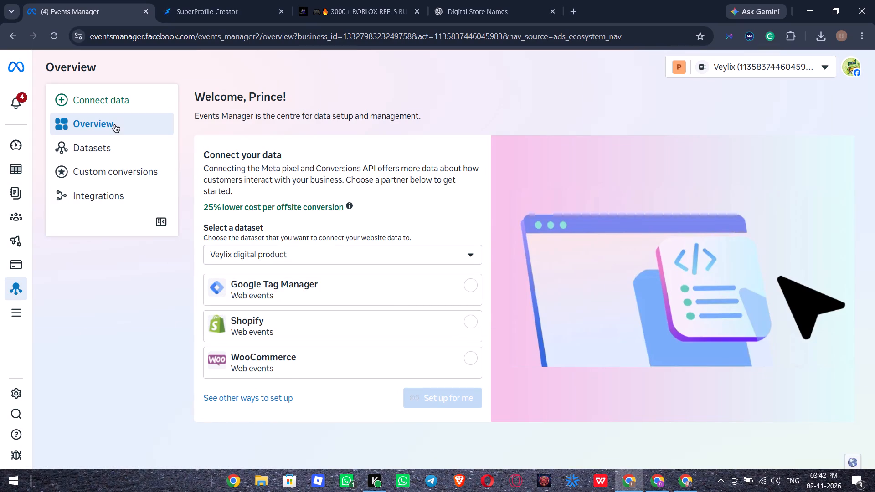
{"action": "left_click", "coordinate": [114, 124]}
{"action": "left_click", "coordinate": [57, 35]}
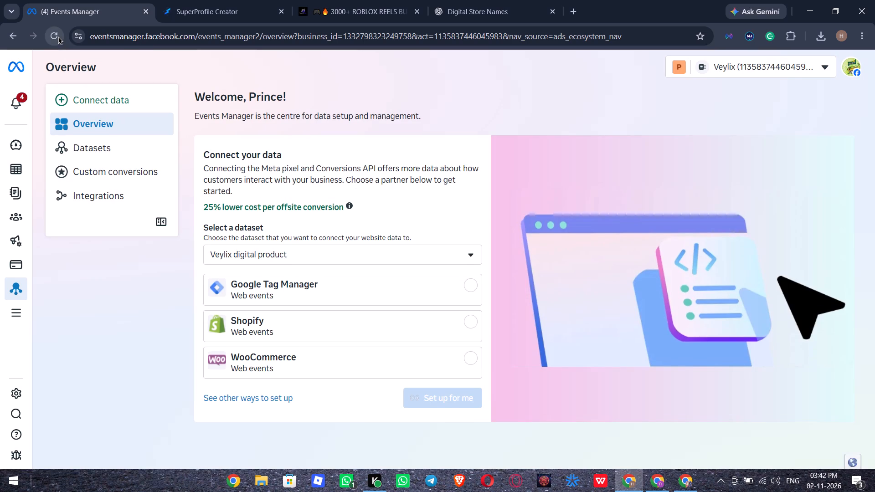
Run the Meta Pixel setup for the Veylix digital product dataset, adding the code to the website yourself, and complete all setup stages.
{"action": "left_click", "coordinate": [270, 400]}
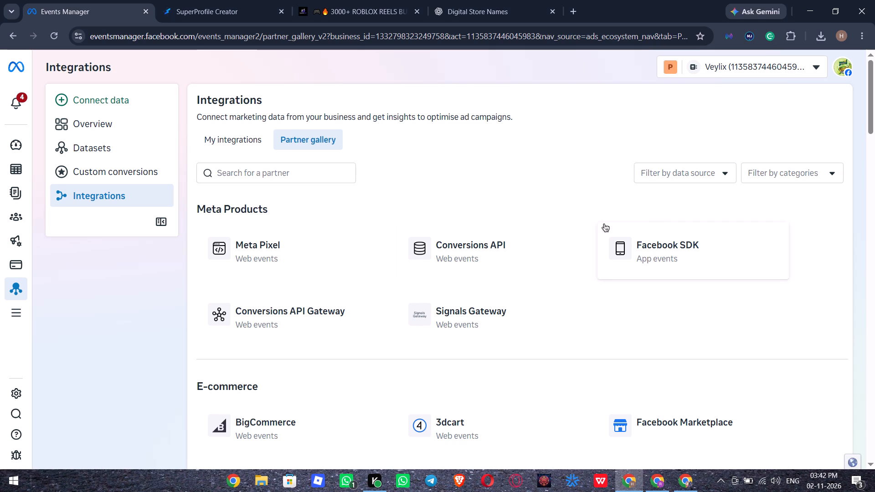
{"action": "left_click", "coordinate": [298, 236]}
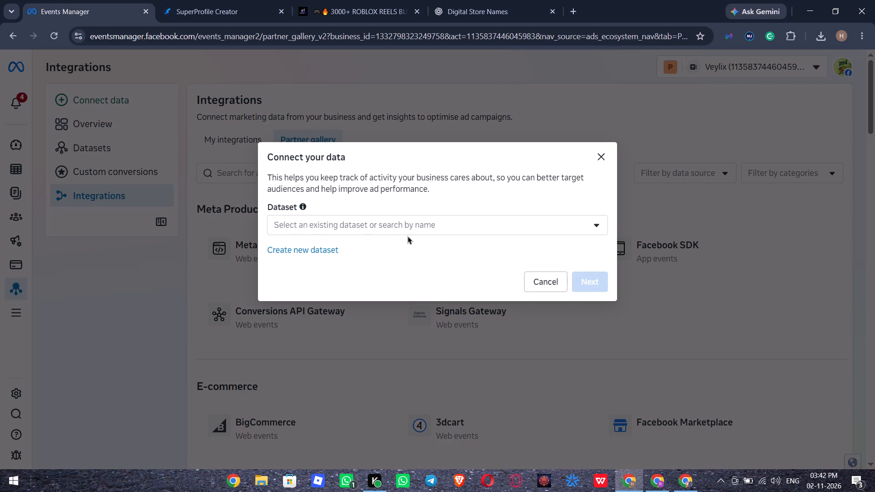
{"action": "left_click", "coordinate": [412, 228]}
{"action": "left_click", "coordinate": [386, 287]}
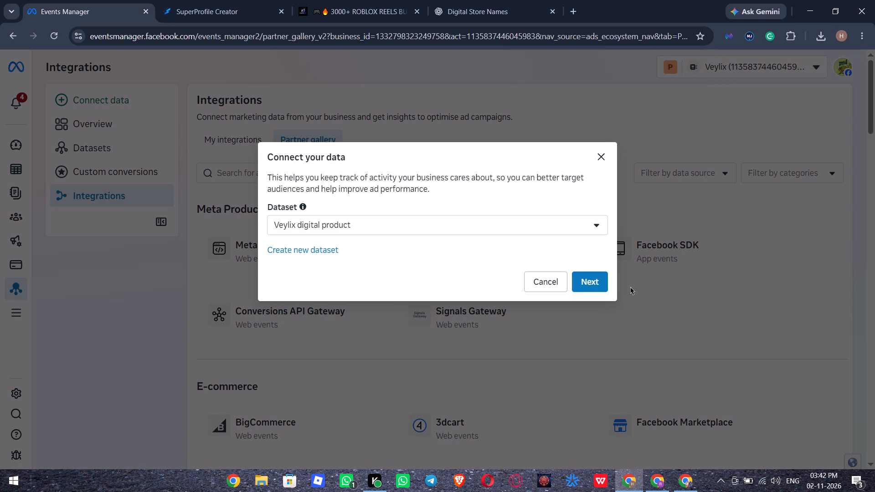
{"action": "left_click", "coordinate": [571, 284]}
{"action": "left_click", "coordinate": [581, 284]}
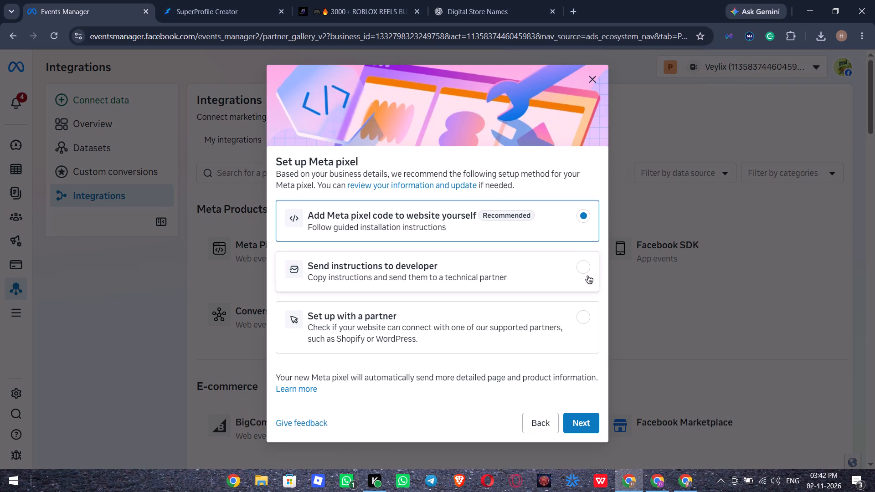
{"action": "left_click", "coordinate": [596, 424]}
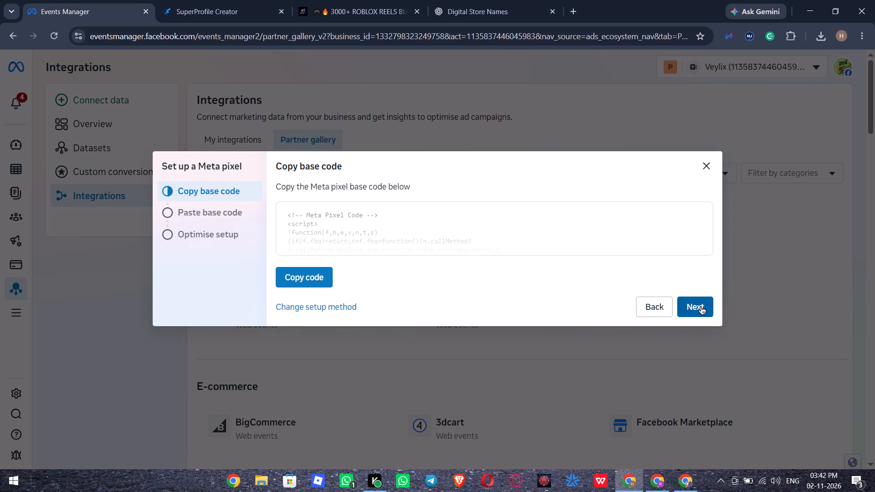
{"action": "left_click", "coordinate": [697, 304]}
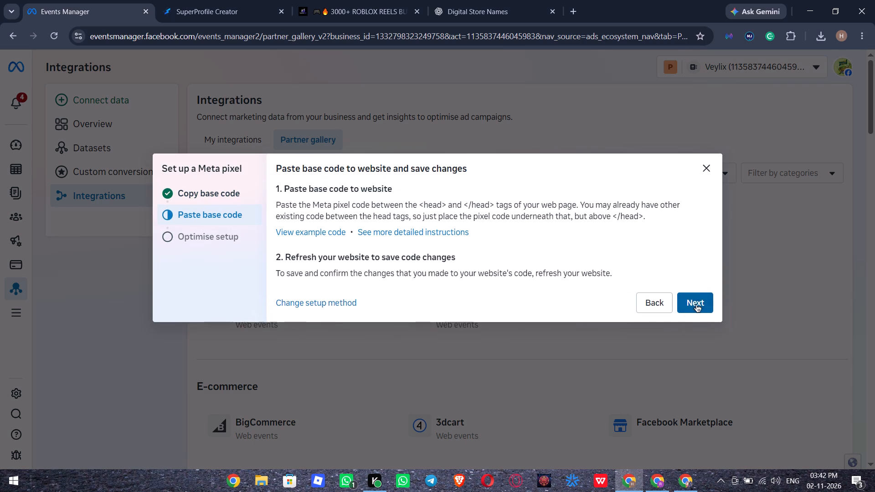
{"action": "left_click", "coordinate": [697, 297]}
{"action": "left_click", "coordinate": [693, 272]}
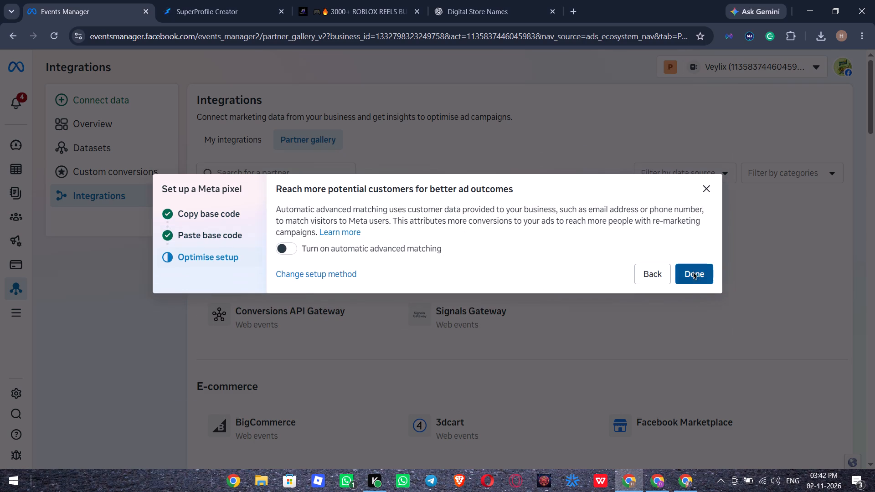
{"action": "left_click", "coordinate": [447, 340]}
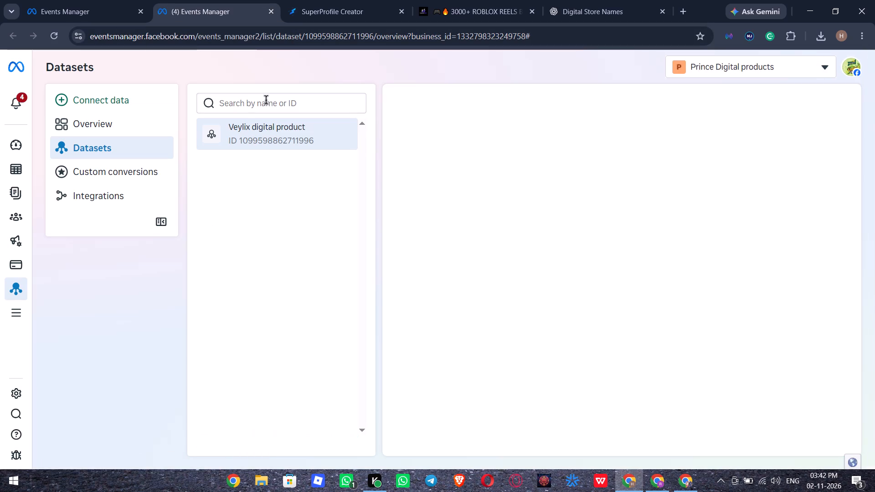
{"action": "left_click", "coordinate": [271, 11]}
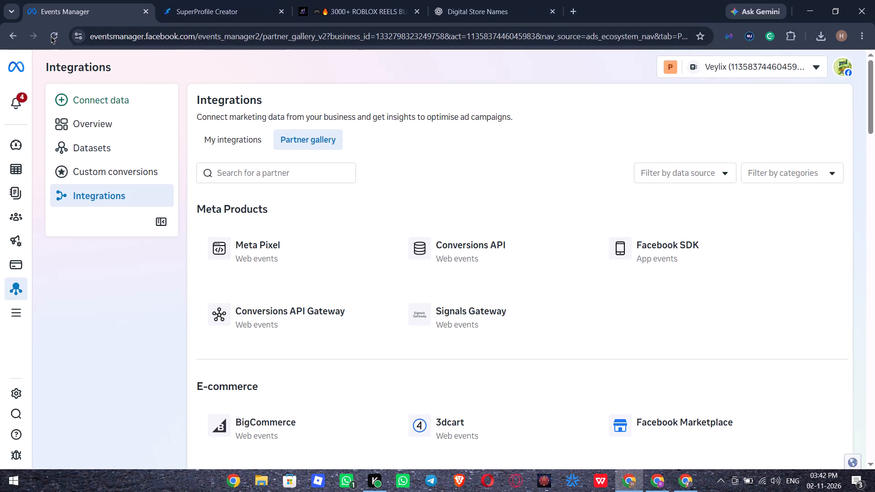
Return to the Events Manager overview and reload it to check the dataset's connection.
{"action": "left_click", "coordinate": [66, 31]}
{"action": "left_click", "coordinate": [57, 33]}
{"action": "left_click", "coordinate": [95, 127]}
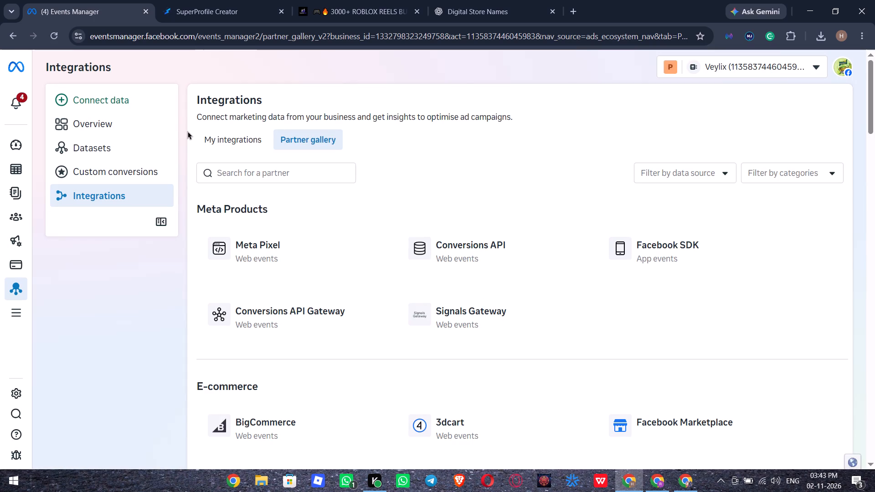
{"action": "left_click", "coordinate": [161, 128]}
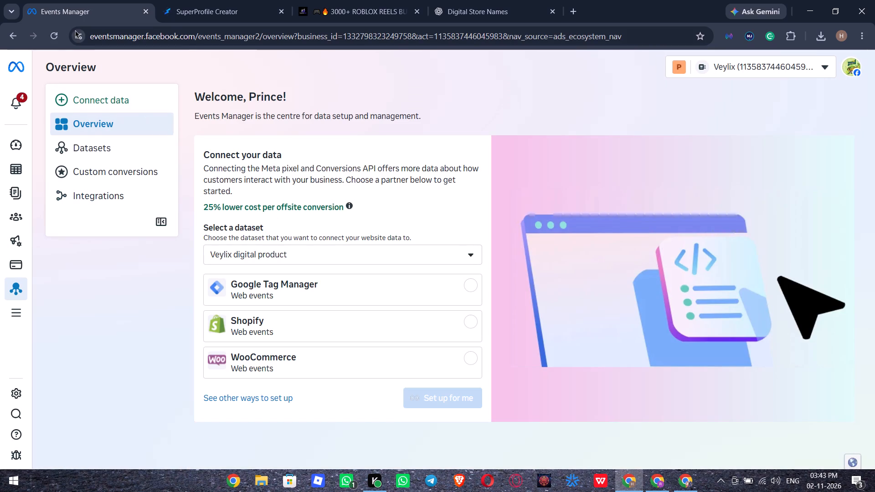
{"action": "left_click", "coordinate": [53, 35]}
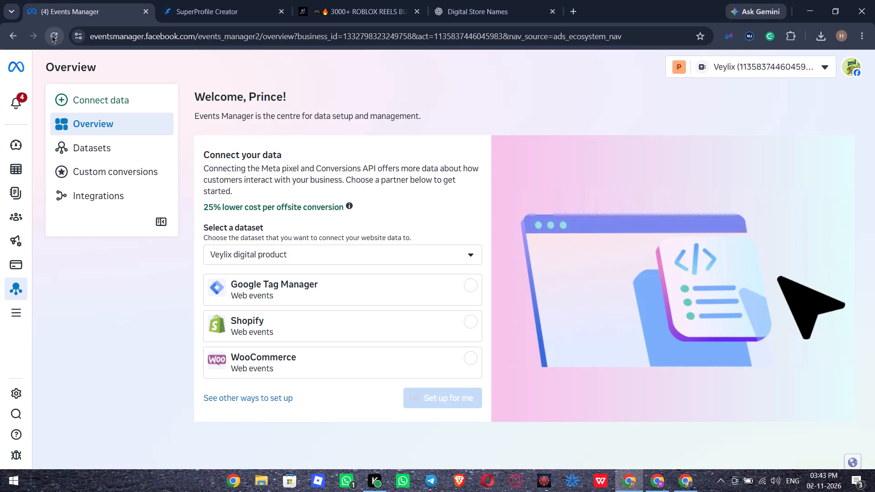
{"action": "scroll", "coordinate": [326, 200], "scroll_direction": "up", "scroll_amount": 4}
{"action": "scroll", "coordinate": [326, 200], "scroll_direction": "down", "scroll_amount": 4}
{"action": "scroll", "coordinate": [326, 200], "scroll_direction": "up", "scroll_amount": 4}
Open the Datasets and pixels page under the data sources in the business settings.
{"action": "left_click", "coordinate": [26, 317]}
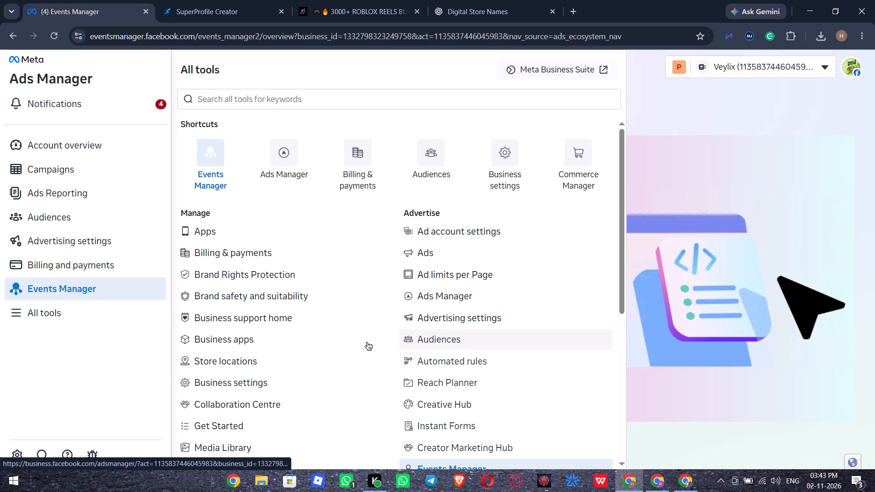
{"action": "left_click", "coordinate": [296, 386]}
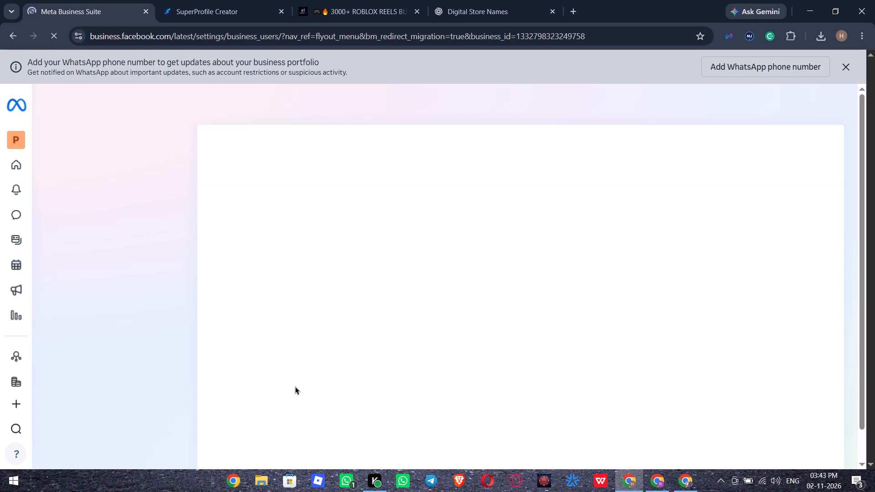
{"action": "left_click", "coordinate": [226, 271]}
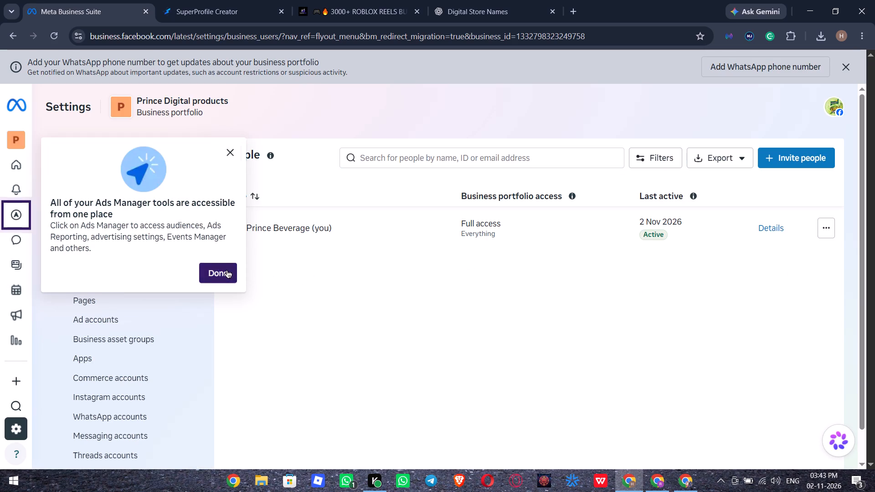
{"action": "scroll", "coordinate": [138, 313], "scroll_direction": "down", "scroll_amount": 2}
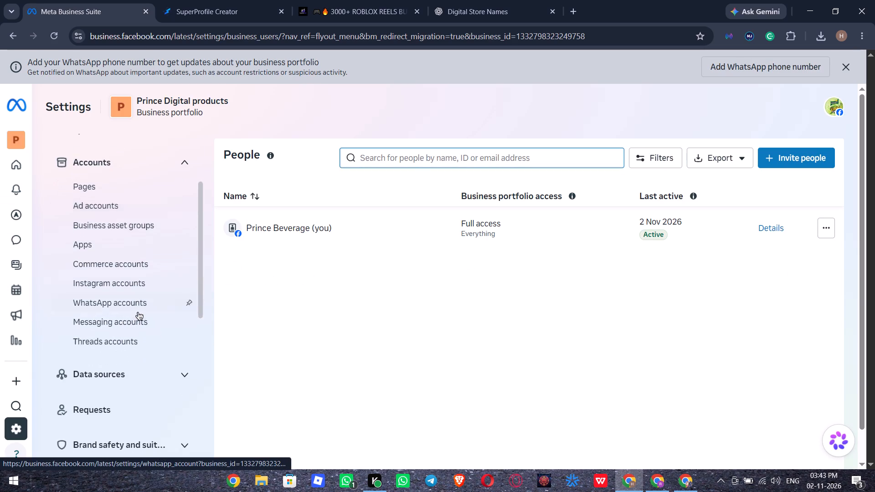
{"action": "scroll", "coordinate": [138, 313], "scroll_direction": "down", "scroll_amount": 2}
{"action": "left_click", "coordinate": [146, 264]}
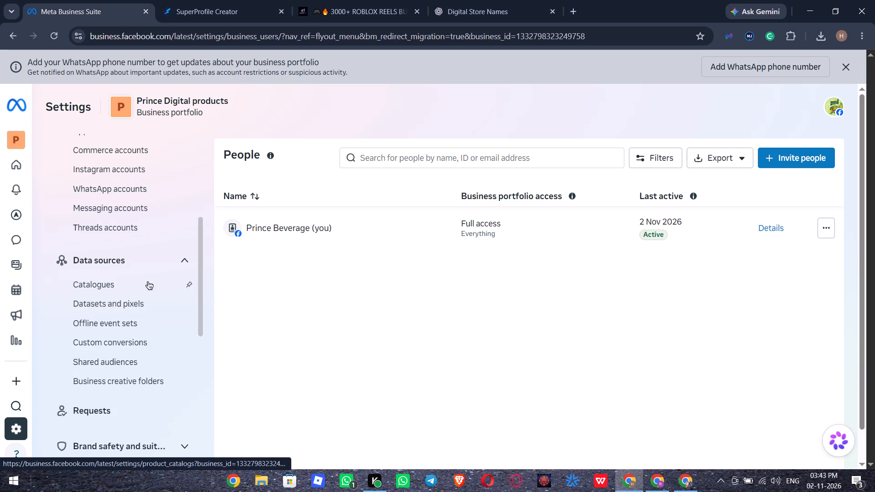
{"action": "left_click", "coordinate": [145, 297]}
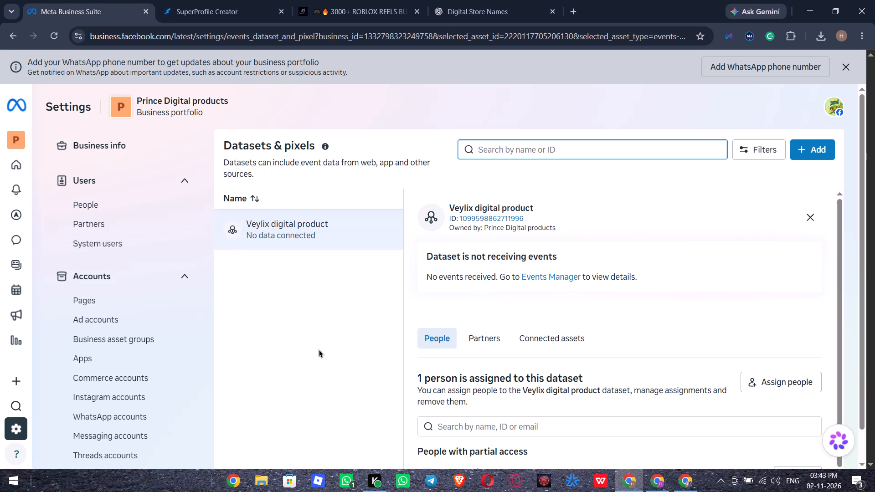
Examine the Veylix digital product dataset's details, including its ID and assigned people.
{"action": "scroll", "coordinate": [589, 292], "scroll_direction": "down", "scroll_amount": 2}
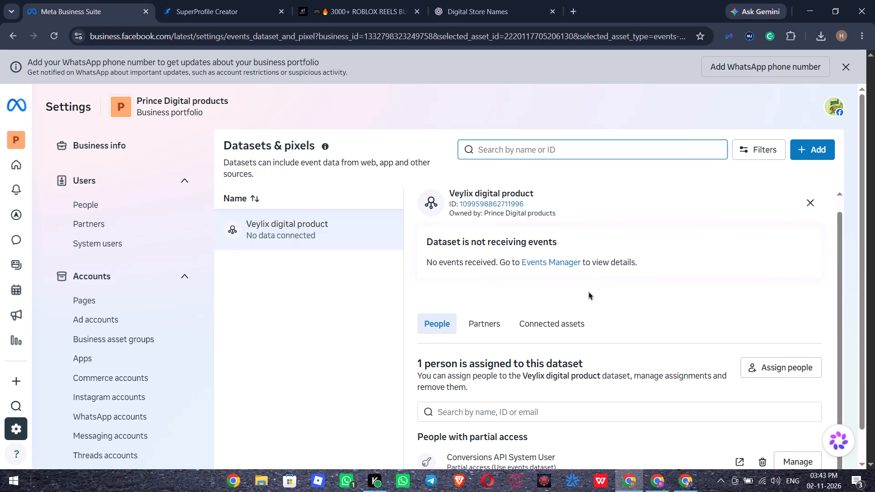
{"action": "scroll", "coordinate": [589, 292], "scroll_direction": "down", "scroll_amount": 2}
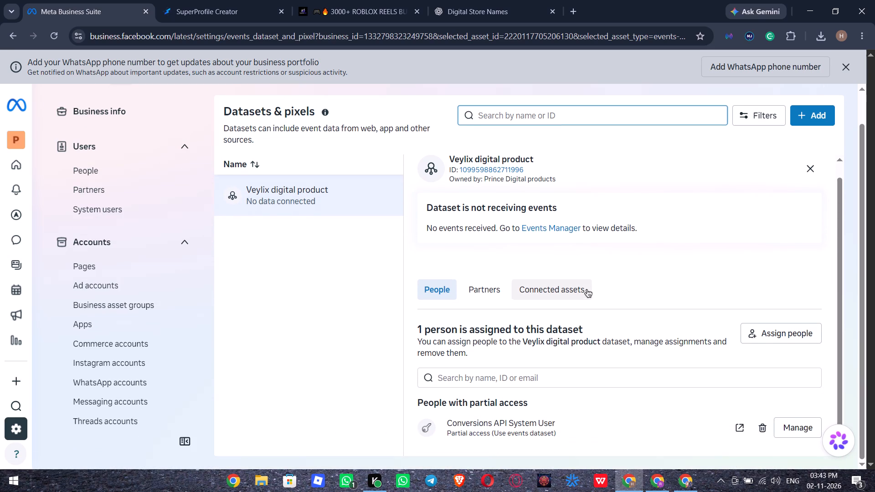
{"action": "scroll", "coordinate": [587, 290], "scroll_direction": "up", "scroll_amount": 3}
{"action": "left_click_drag", "start_coordinate": [481, 180], "coordinate": [502, 179]}
{"action": "left_click", "coordinate": [567, 179]}
{"action": "left_click", "coordinate": [502, 173]}
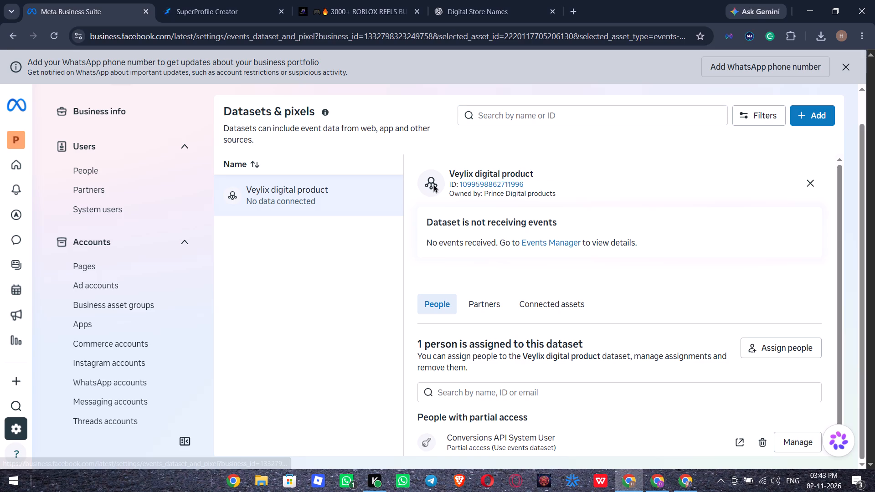
{"action": "left_click", "coordinate": [434, 184]}
Open the Veylix digital product dataset's settings in Events Manager and select its dataset ID.
{"action": "left_click", "coordinate": [560, 239]}
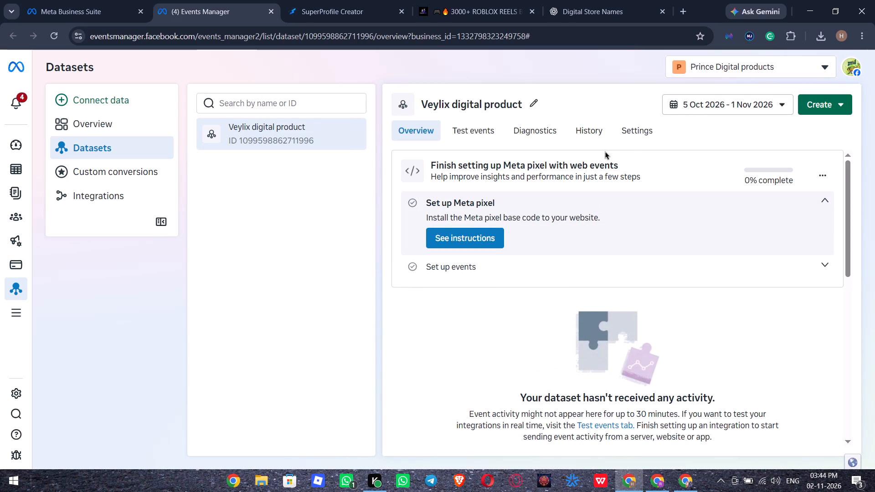
{"action": "left_click", "coordinate": [633, 137]}
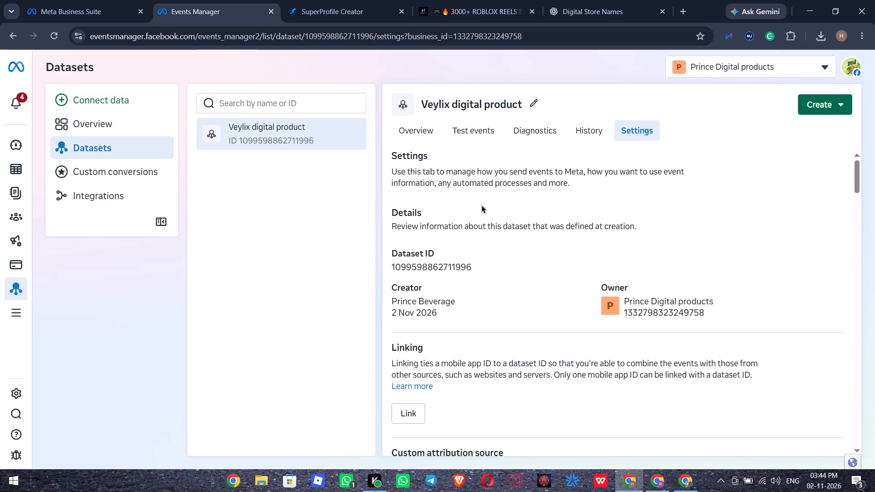
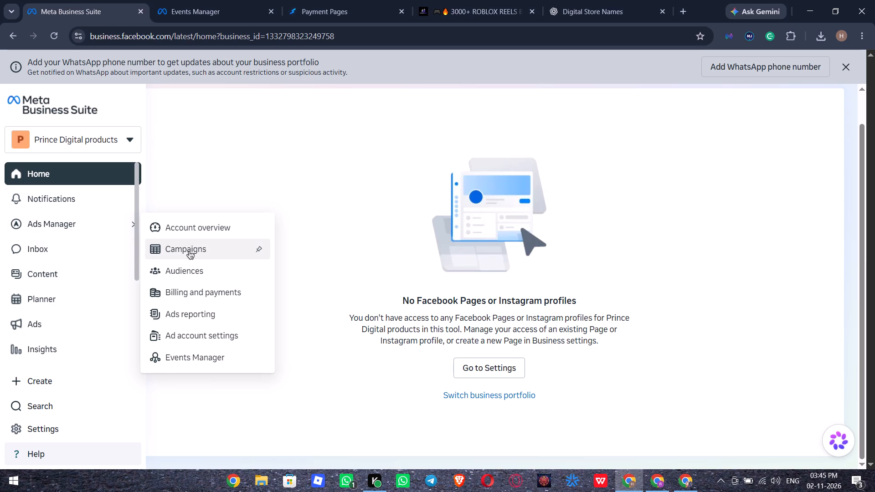
Open the Ads Manager campaigns page and close the leftover Meta Business Suite and Events Manager tabs.
{"action": "left_click", "coordinate": [189, 253]}
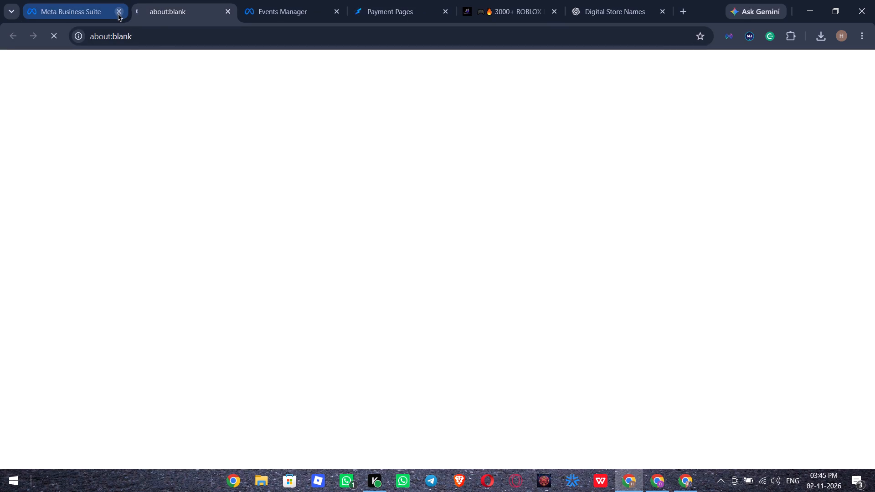
{"action": "left_click", "coordinate": [118, 13]}
{"action": "left_click", "coordinate": [230, 11]}
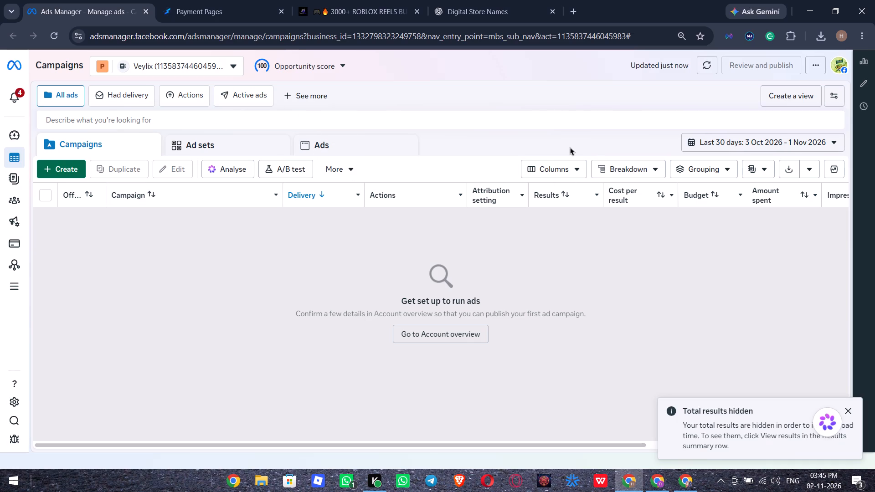
Create a new auction campaign with the Sales objective.
{"action": "left_click", "coordinate": [77, 167]}
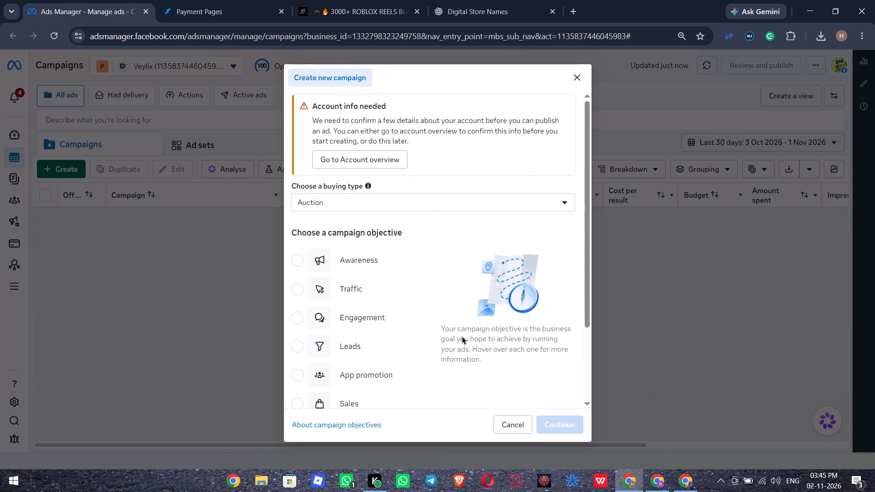
{"action": "scroll", "coordinate": [383, 316], "scroll_direction": "down", "scroll_amount": 4}
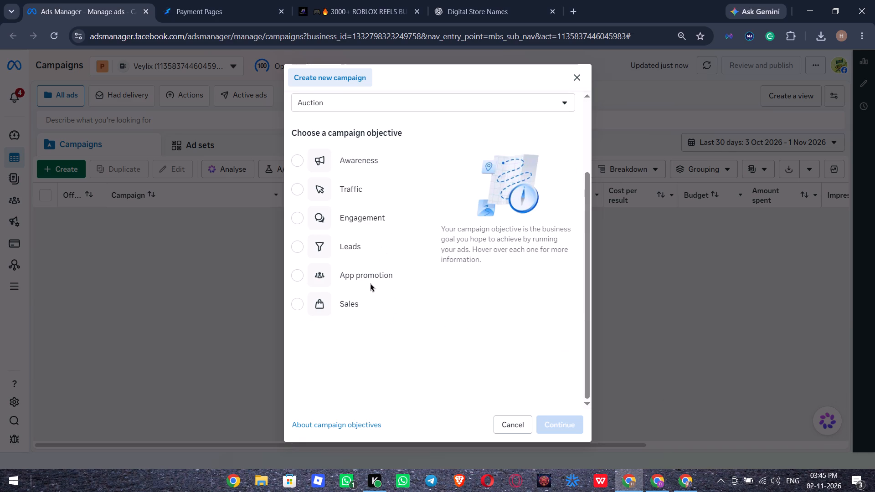
{"action": "left_click", "coordinate": [333, 307]}
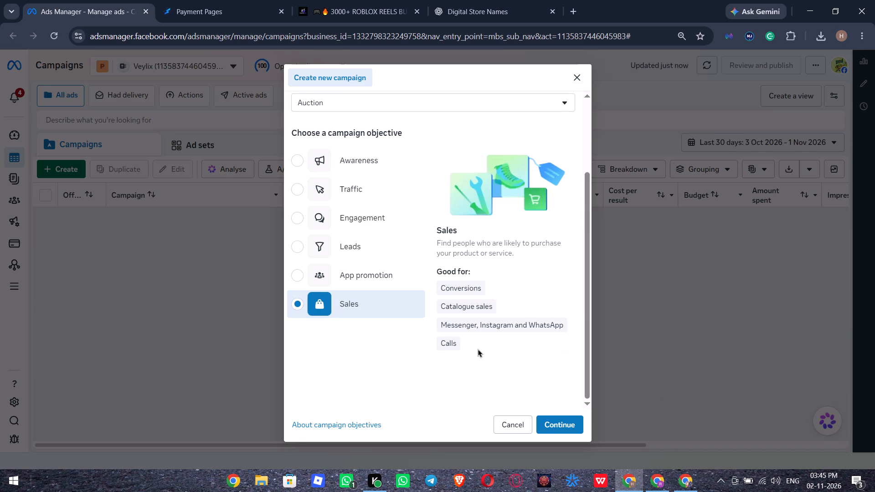
{"action": "left_click", "coordinate": [570, 425]}
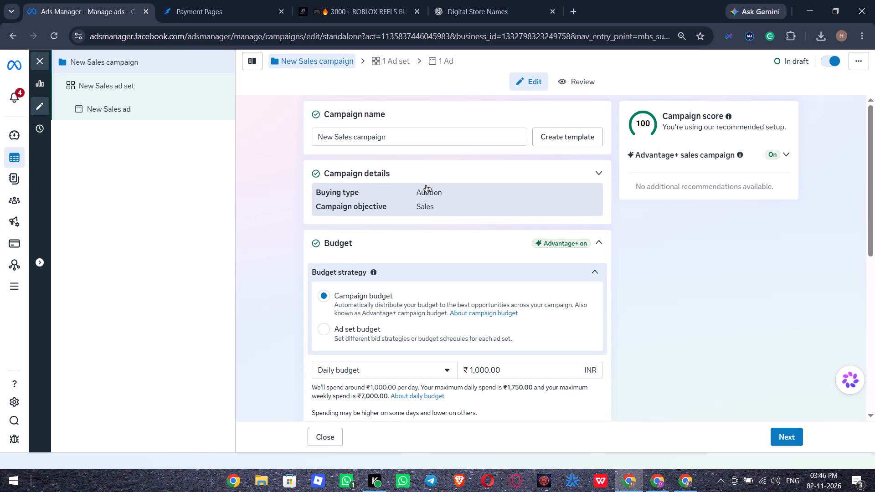
Rename the campaign as "ROBLOX REELS BUNDLE BY SCALE NOVA | 3 NOV".
{"action": "double_click", "coordinate": [448, 135]}
{"action": "left_click", "coordinate": [448, 135]}
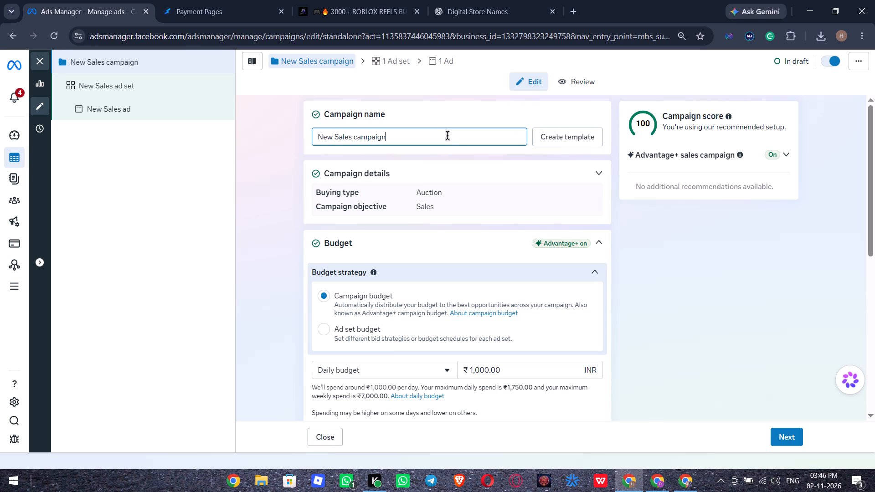
{"action": "double_click", "coordinate": [448, 135]}
{"action": "double_click", "coordinate": [478, 137]}
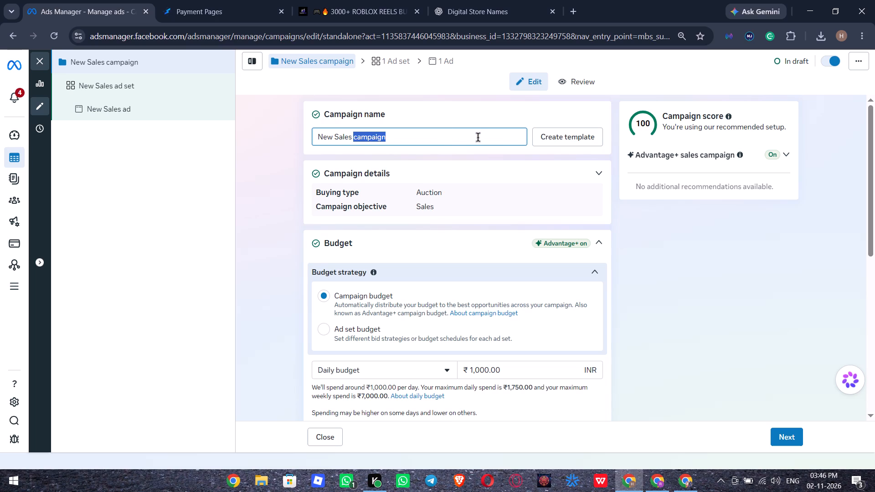
{"action": "left_click", "coordinate": [477, 137]}
{"action": "key", "text": "BackSpace"}
{"action": "key", "text": "BackSpace"}
{"action": "key", "text": "BackSpace"}
{"action": "key", "text": "BackSpace"}
{"action": "key", "text": "BackSpace"}
{"action": "key", "text": "BackSpace"}
{"action": "key", "text": "BackSpace"}
{"action": "key", "text": "BackSpace"}
{"action": "key", "text": "BackSpace"}
{"action": "key", "text": "BackSpace"}
{"action": "key", "text": "BackSpace"}
{"action": "key", "text": "BackSpace"}
{"action": "key", "text": "BackSpace"}
{"action": "key", "text": "BackSpace"}
{"action": "key", "text": "BackSpace"}
{"action": "key", "text": "BackSpace"}
{"action": "key", "text": "BackSpace"}
{"action": "key", "text": "BackSpace"}
{"action": "key", "text": "BackSpace"}
{"action": "key", "text": "BackSpace"}
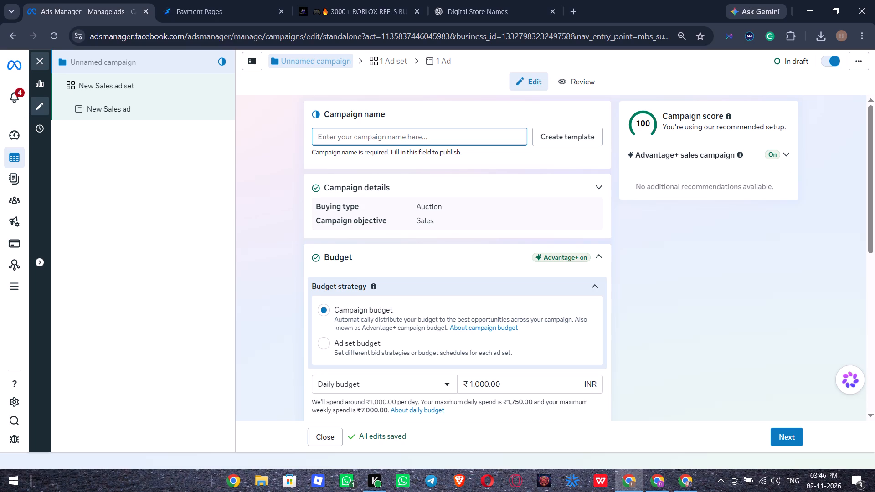
{"action": "type", "text": "ROBL"}
{"action": "key", "text": "o"}
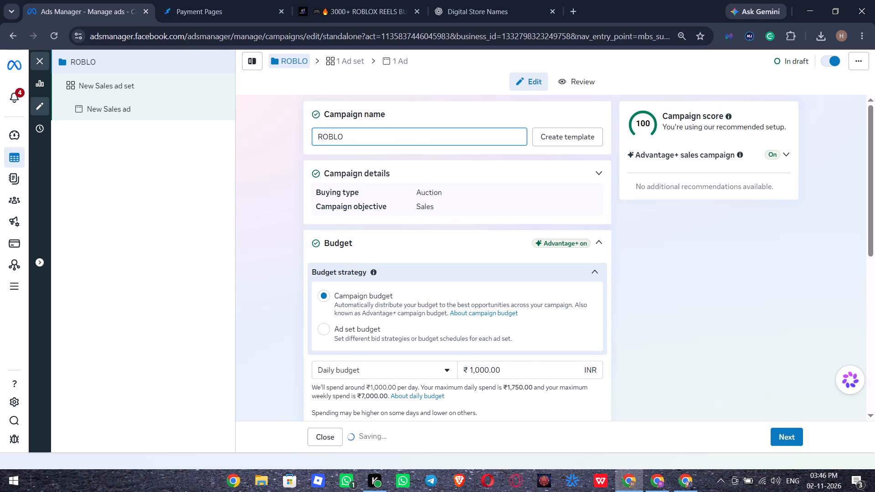
{"action": "type", "text": "X REELS BUNDLE"}
{"action": "key", "text": "space"}
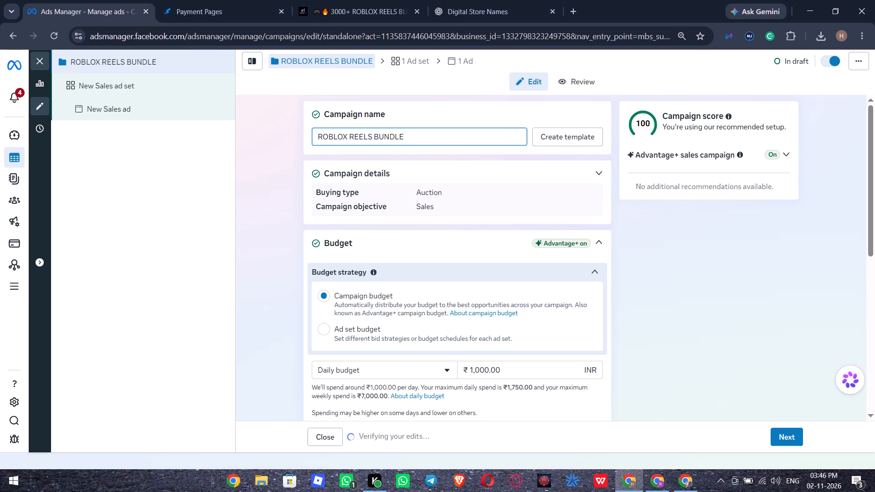
{"action": "type", "text": "BY SC"}
{"action": "type", "text": "ALE NO"}
{"action": "type", "text": "VA |"}
{"action": "key", "text": "space"}
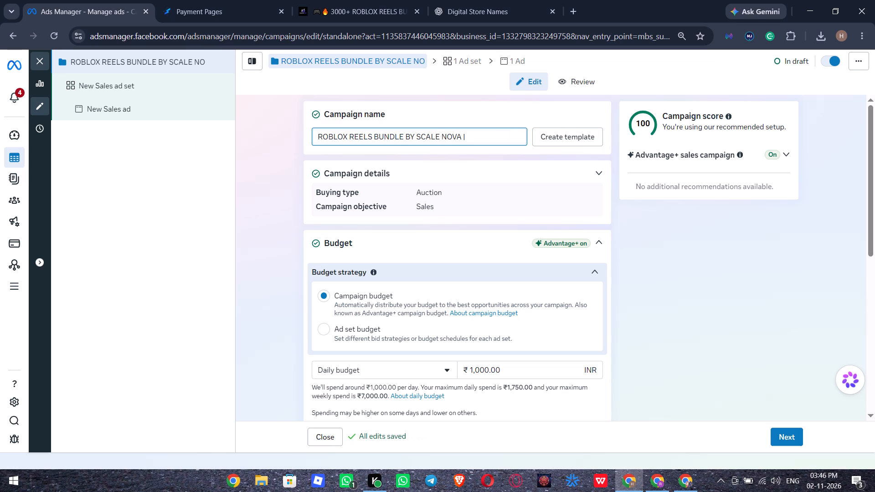
{"action": "key", "text": "3"}
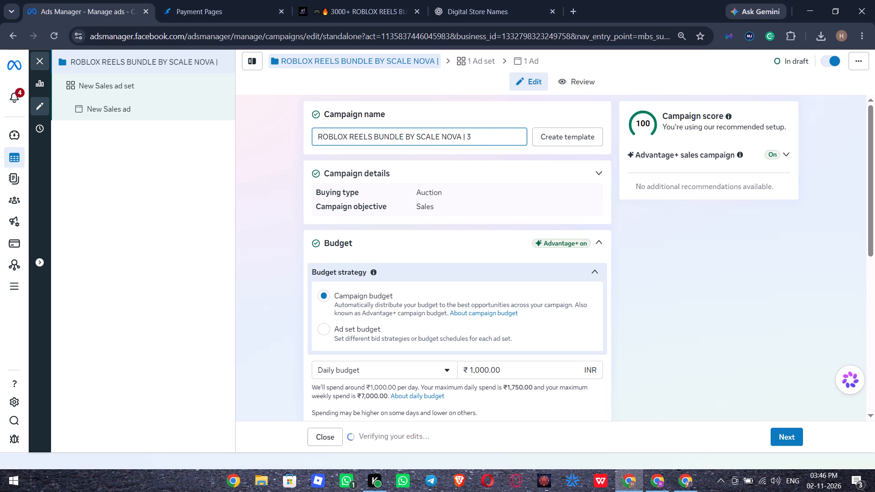
{"action": "key", "text": "space"}
{"action": "type", "text": "NOV"}
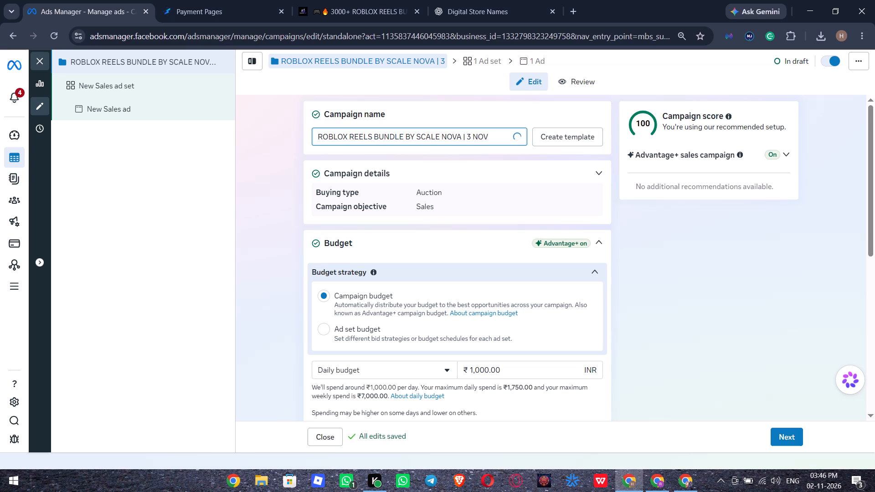
Set the campaign's daily budget to ₹304.
{"action": "triple_click", "coordinate": [515, 369]}
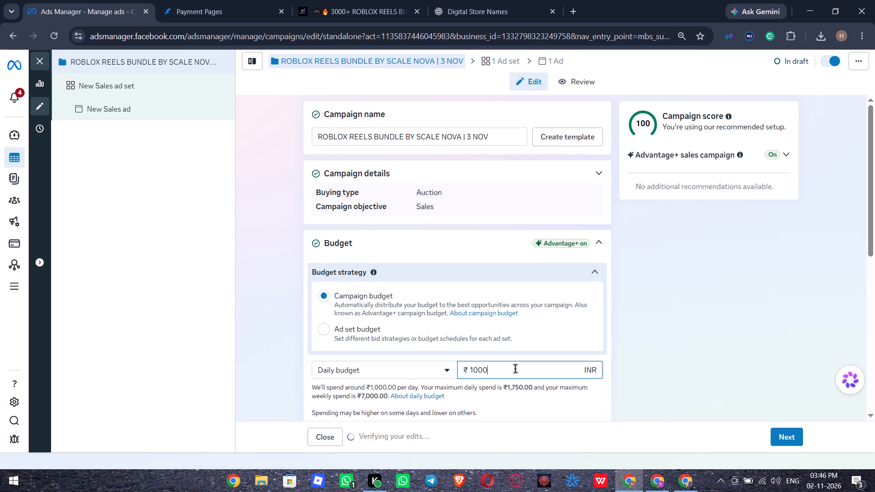
{"action": "key", "text": "BackSpace"}
{"action": "type", "text": "304"}
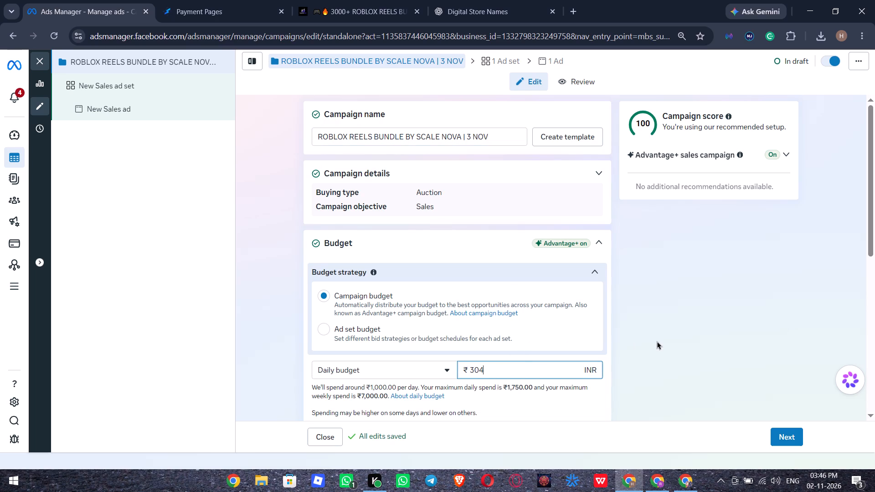
{"action": "left_click", "coordinate": [686, 338]}
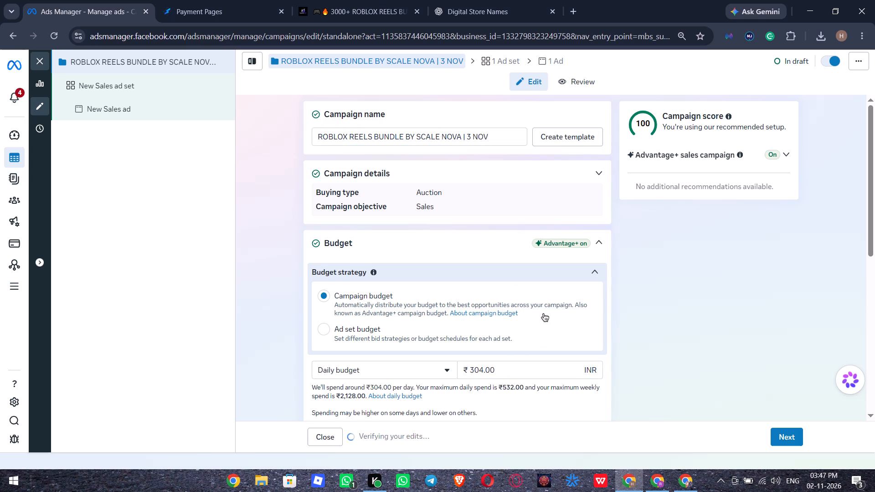
Open the campaign's new sales ad set and rename it as "AD SET 1".
{"action": "scroll", "coordinate": [543, 314], "scroll_direction": "down", "scroll_amount": 5}
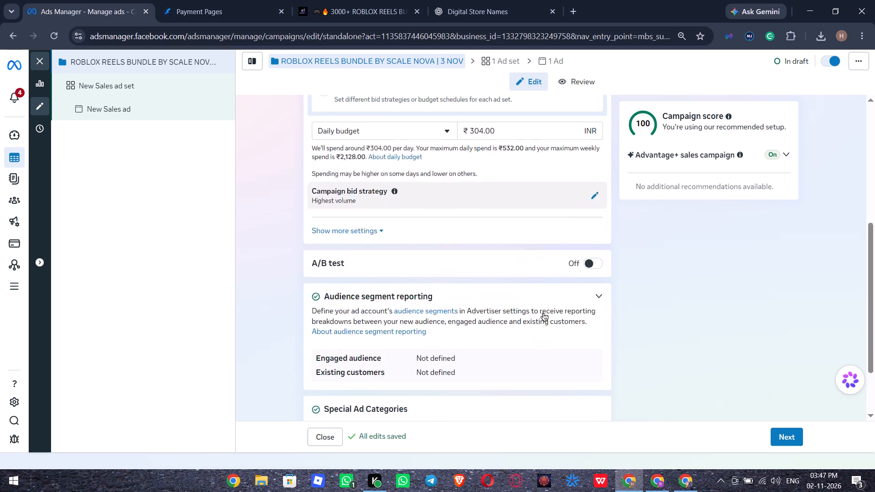
{"action": "scroll", "coordinate": [543, 313], "scroll_direction": "down", "scroll_amount": 3}
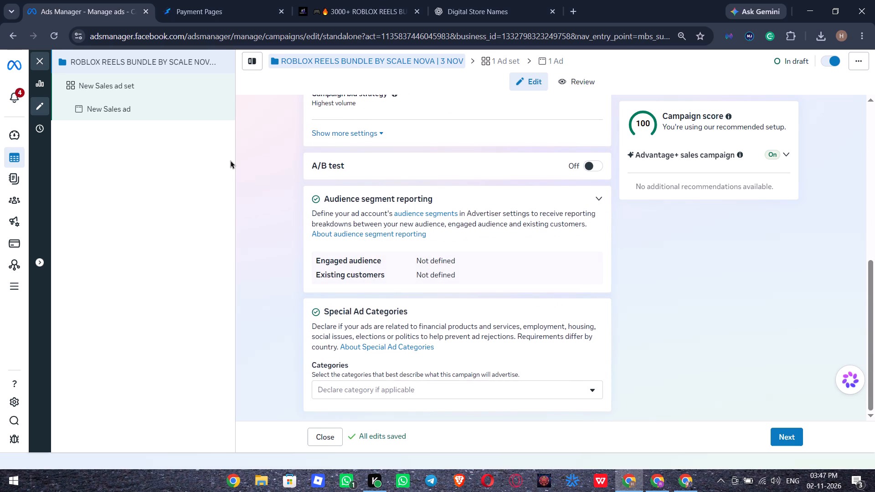
{"action": "scroll", "coordinate": [400, 307], "scroll_direction": "up", "scroll_amount": 5}
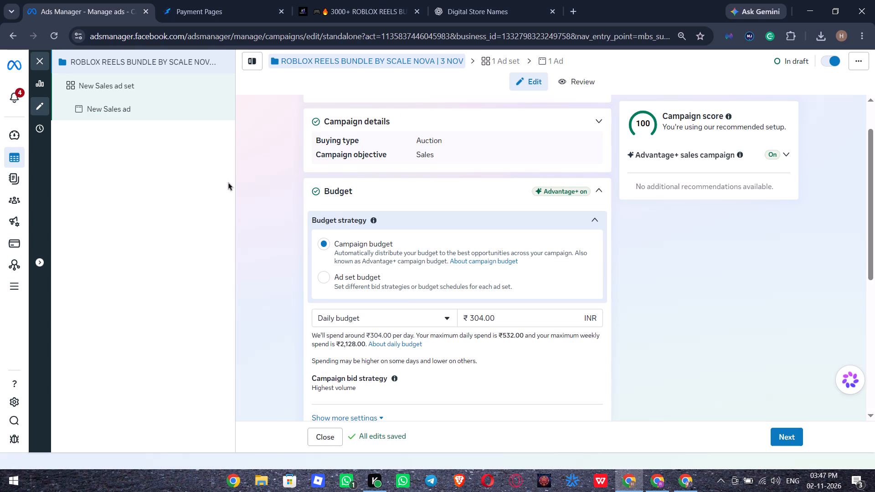
{"action": "left_click", "coordinate": [155, 87]}
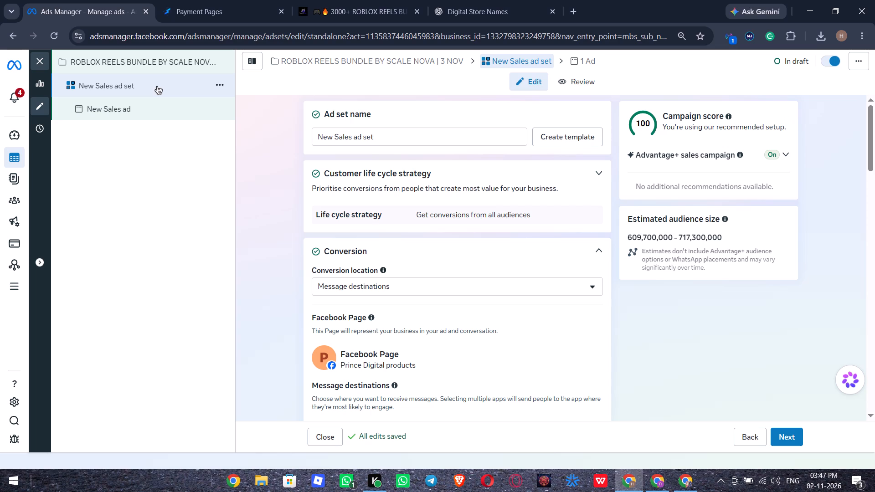
{"action": "triple_click", "coordinate": [396, 136]}
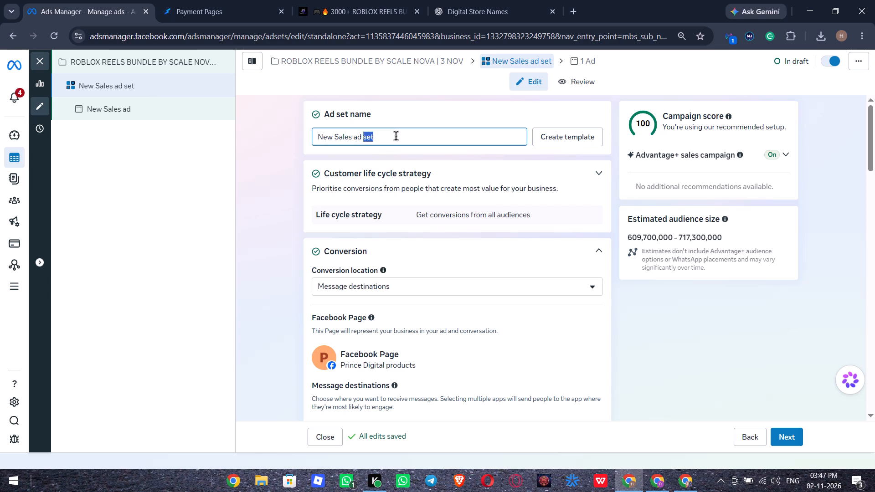
{"action": "key", "text": "a"}
{"action": "type", "text": "D S"}
{"action": "key", "text": "e"}
{"action": "key", "text": "t"}
{"action": "key", "text": "space"}
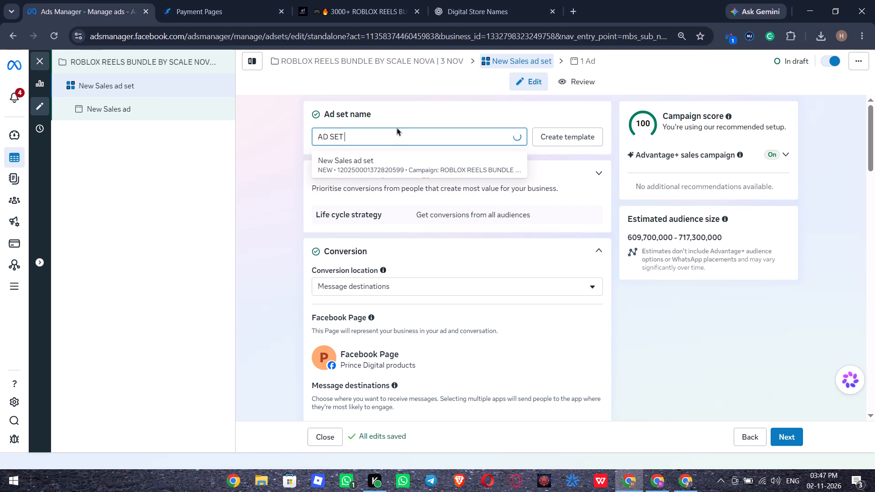
{"action": "key", "text": "1"}
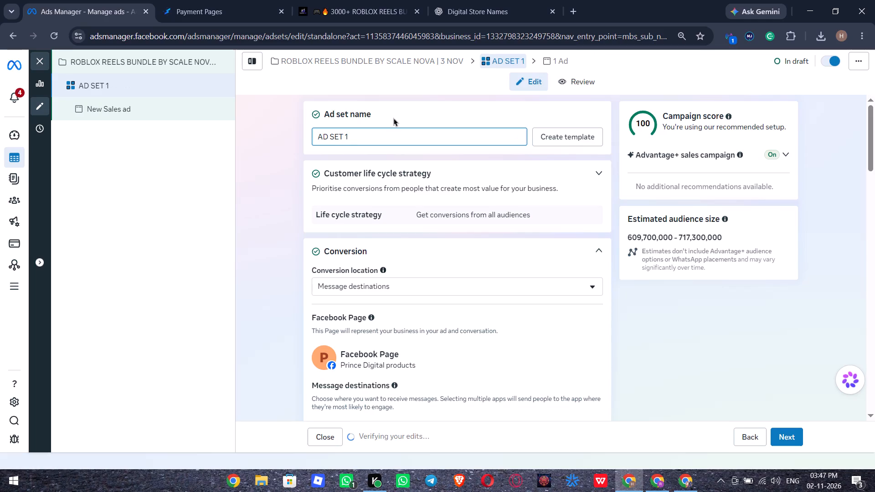
{"action": "left_click", "coordinate": [253, 225]}
Set the ad set's conversion location to Website.
{"action": "scroll", "coordinate": [489, 203], "scroll_direction": "down", "scroll_amount": 1}
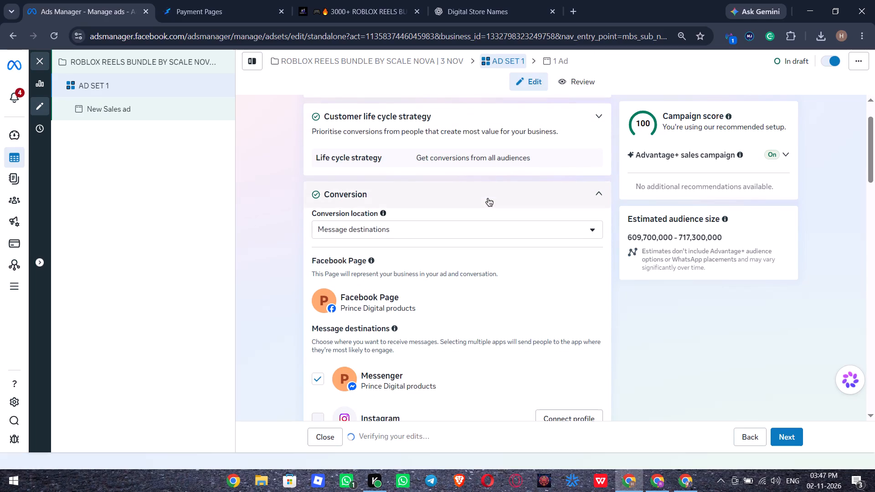
{"action": "scroll", "coordinate": [500, 229], "scroll_direction": "down", "scroll_amount": 1}
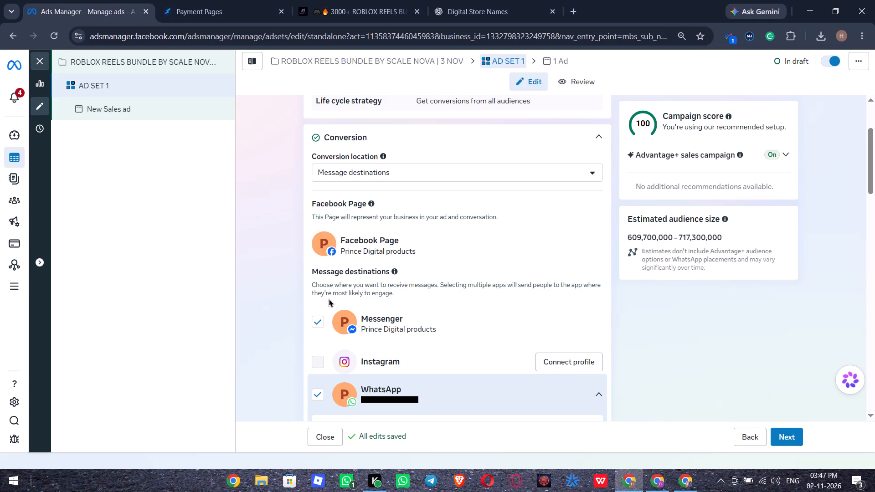
{"action": "left_click", "coordinate": [473, 170]}
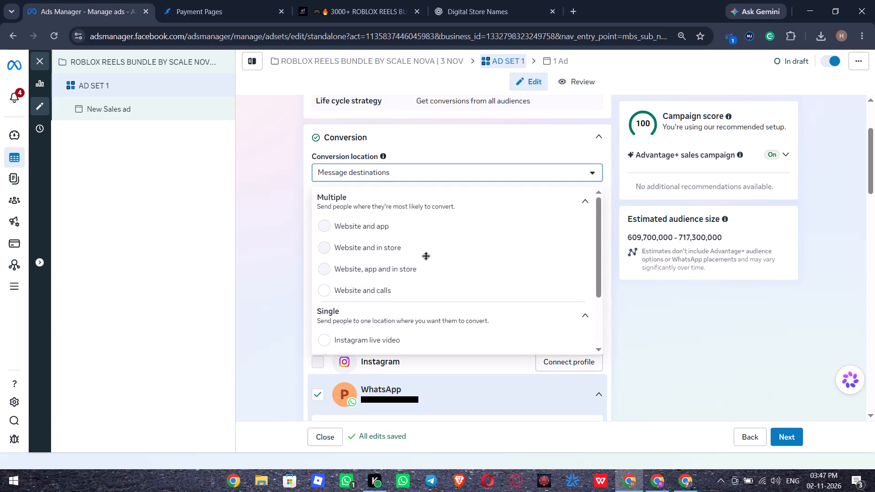
{"action": "left_click", "coordinate": [418, 318]}
{"action": "left_click", "coordinate": [418, 318]}
{"action": "scroll", "coordinate": [418, 318], "scroll_direction": "down", "scroll_amount": 2}
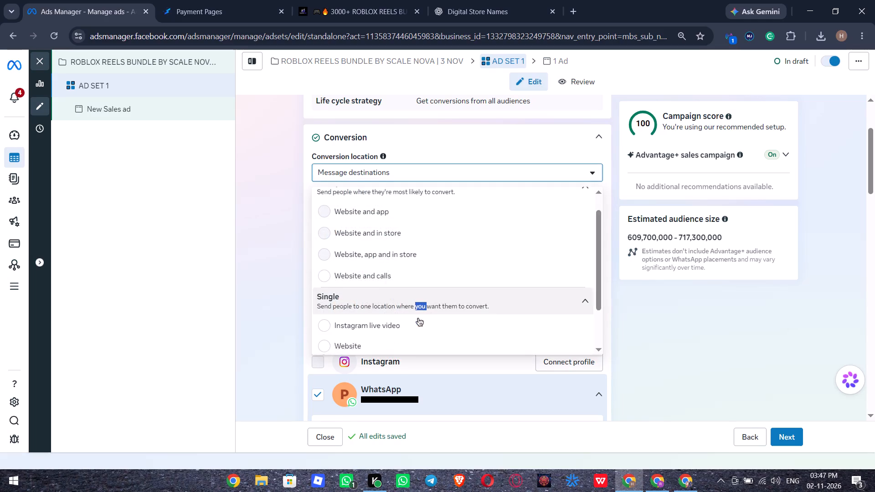
{"action": "scroll", "coordinate": [418, 318], "scroll_direction": "down", "scroll_amount": 1}
{"action": "left_click", "coordinate": [422, 285]}
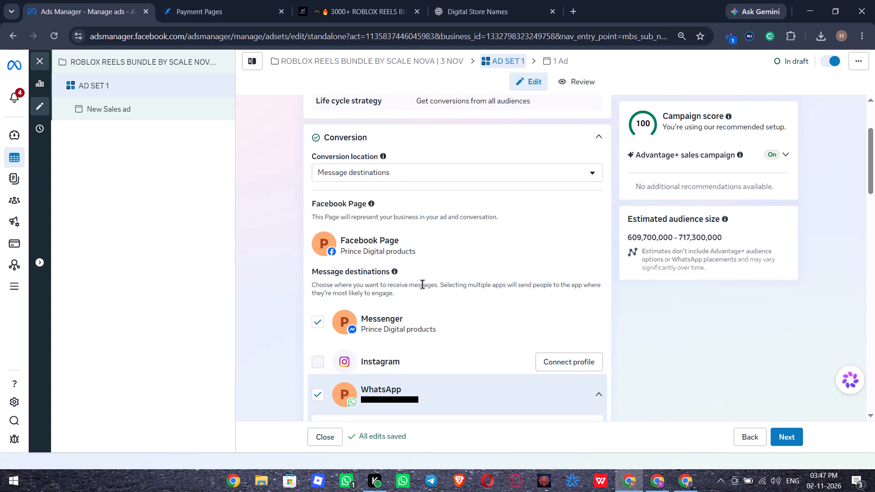
{"action": "left_click", "coordinate": [428, 175]}
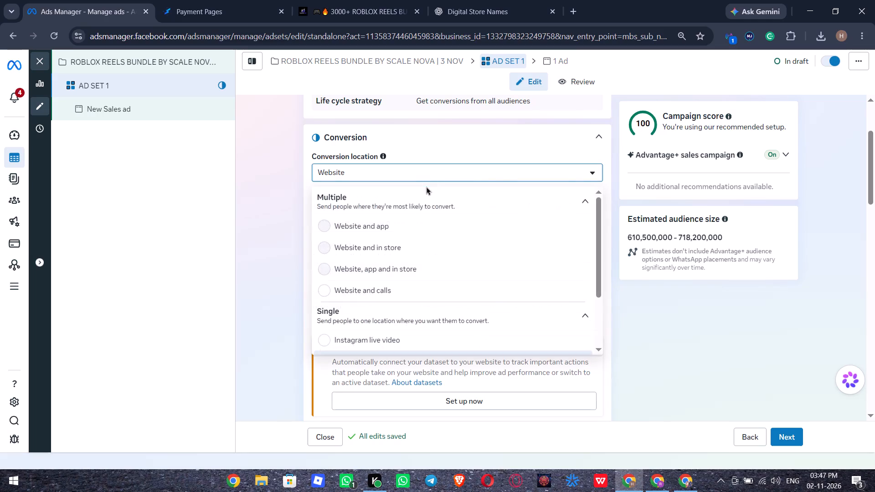
{"action": "left_click", "coordinate": [417, 178]}
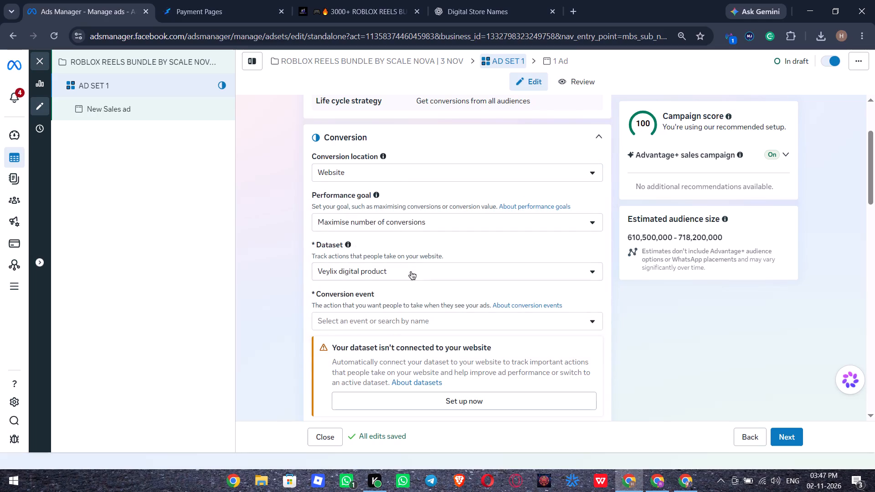
Choose Purchase as the ad set's conversion event.
{"action": "left_click", "coordinate": [413, 315]}
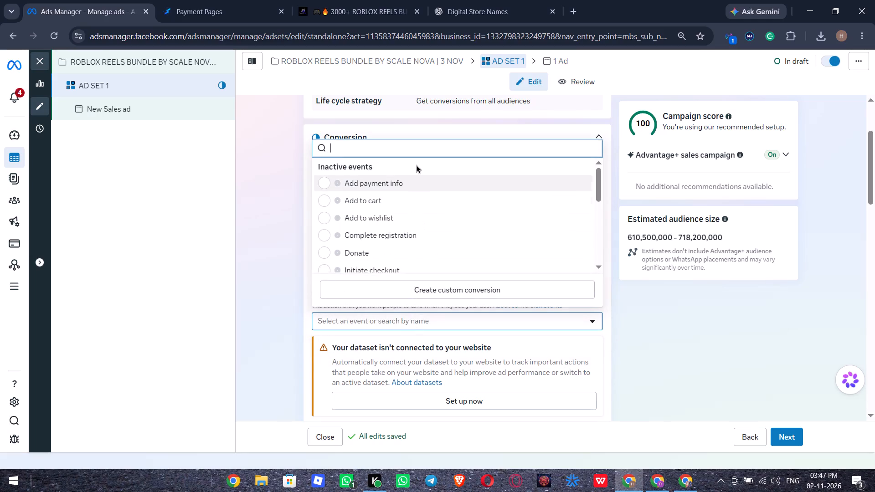
{"action": "type", "text": "PUR"}
{"action": "left_click", "coordinate": [430, 267]}
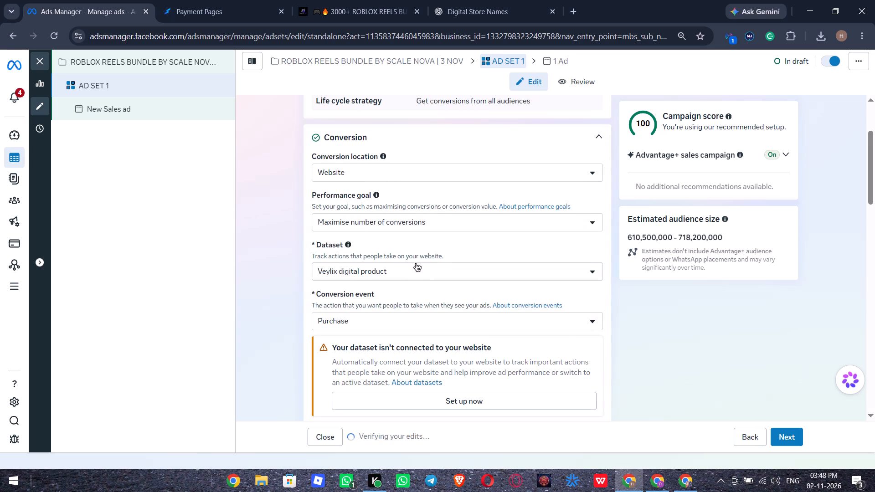
Schedule the ad set to start on 3 November 2026 at 02:00.
{"action": "scroll", "coordinate": [416, 264], "scroll_direction": "up", "scroll_amount": 2}
{"action": "scroll", "coordinate": [417, 264], "scroll_direction": "down", "scroll_amount": 7}
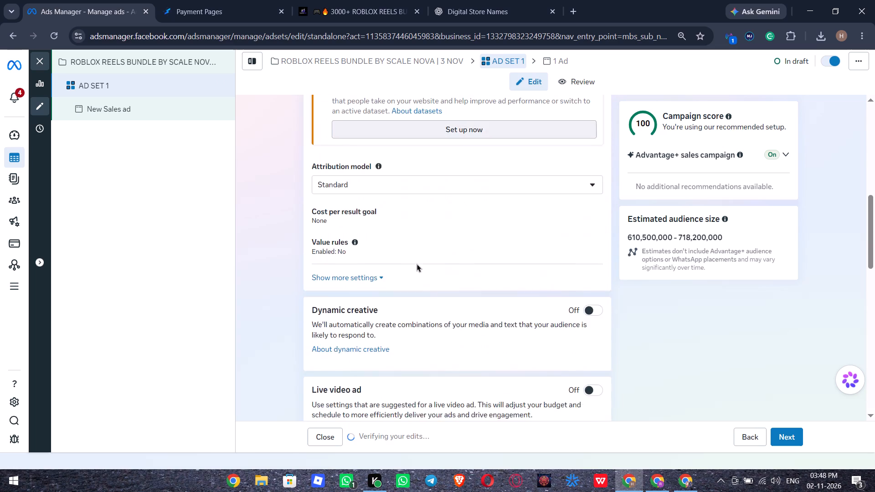
{"action": "scroll", "coordinate": [417, 264], "scroll_direction": "down", "scroll_amount": 6}
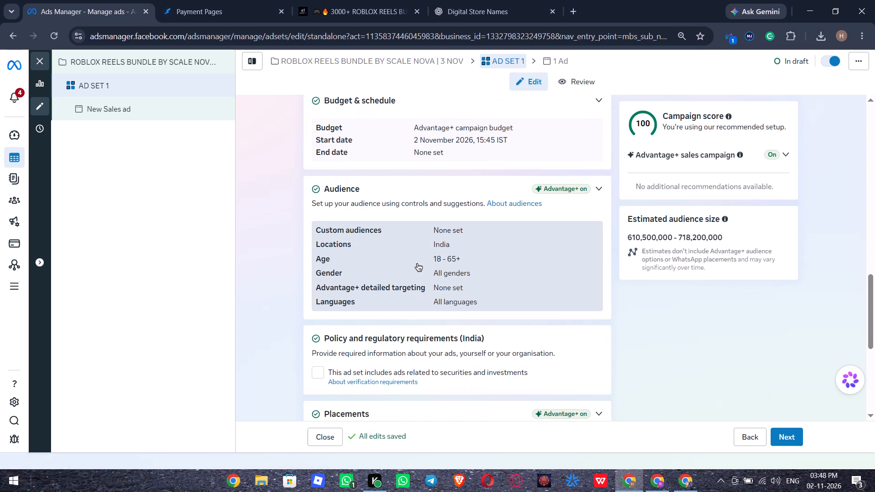
{"action": "scroll", "coordinate": [417, 264], "scroll_direction": "up", "scroll_amount": 1}
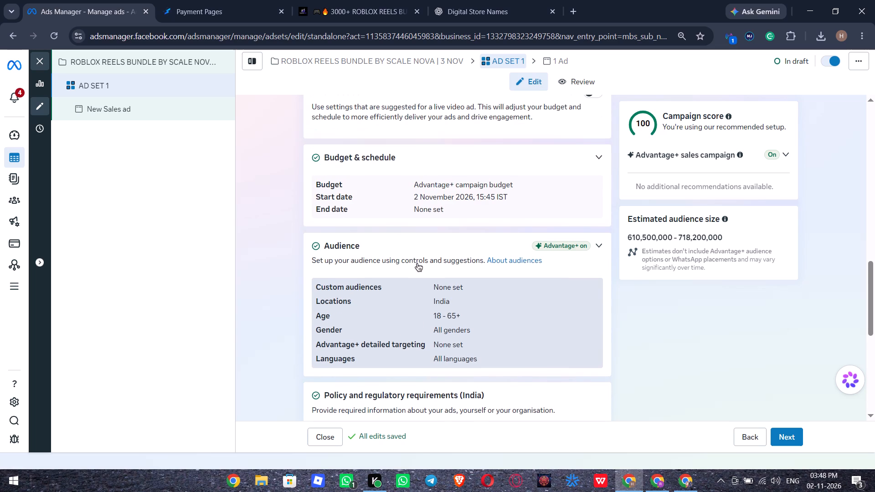
{"action": "left_click", "coordinate": [416, 210]}
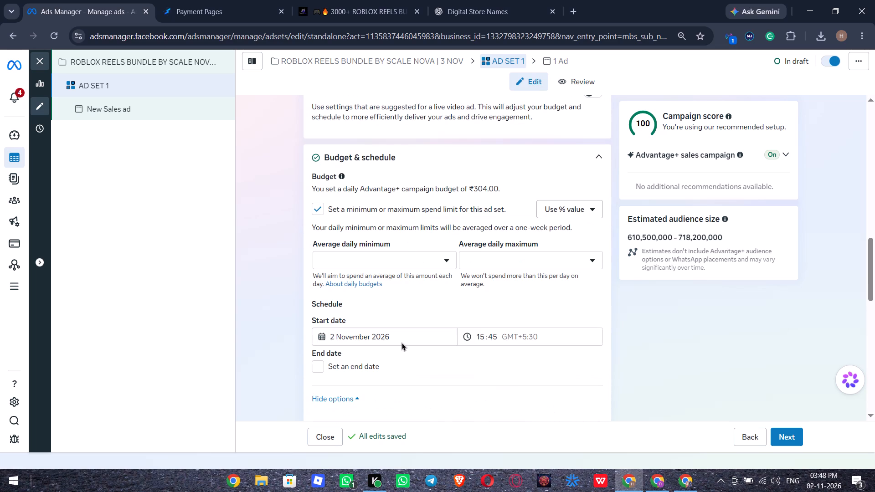
{"action": "left_click", "coordinate": [394, 334]}
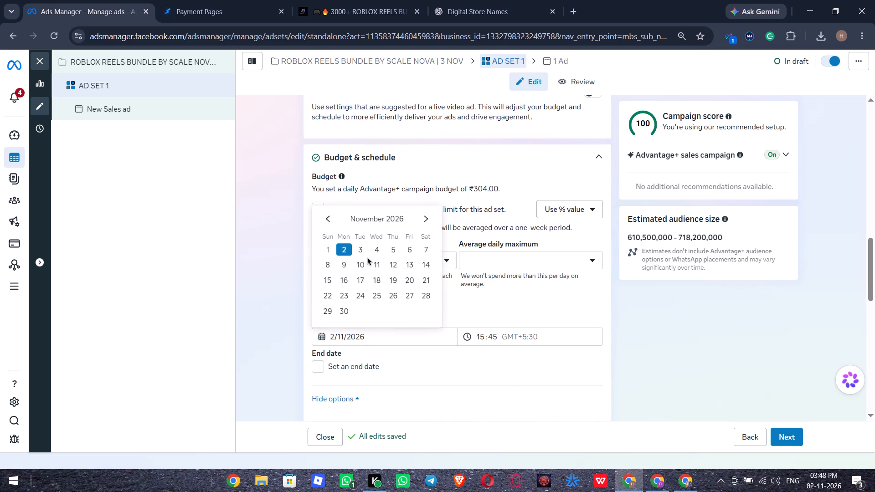
{"action": "left_click", "coordinate": [360, 254]}
{"action": "left_click", "coordinate": [477, 338]}
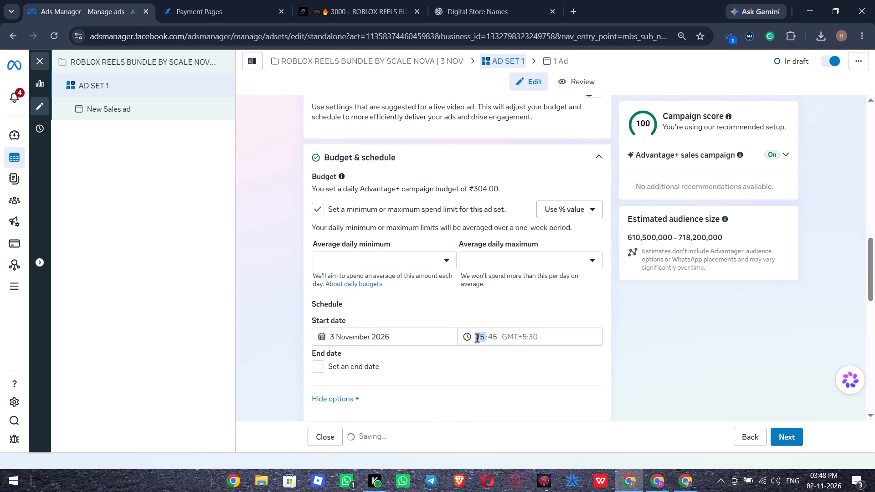
{"action": "key", "text": "2"}
{"action": "key", "text": "Right"}
{"action": "key", "text": "0"}
{"action": "left_click", "coordinate": [706, 373]}
In the ad set's audience suggestions, set the maximum age to 28.
{"action": "scroll", "coordinate": [517, 297], "scroll_direction": "down", "scroll_amount": 6}
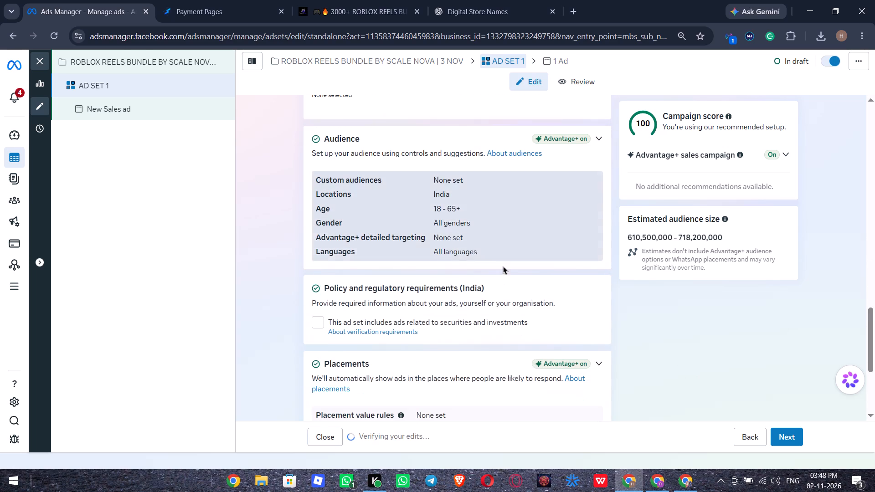
{"action": "left_click", "coordinate": [503, 230]}
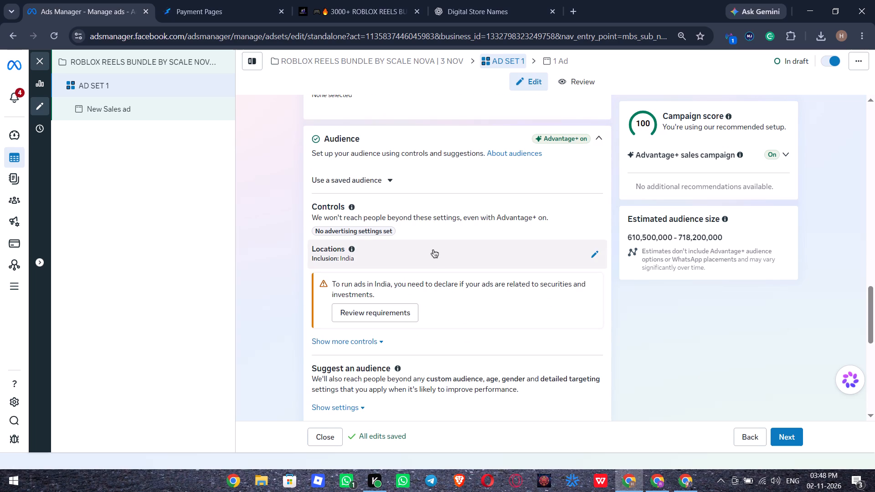
{"action": "scroll", "coordinate": [428, 306], "scroll_direction": "down", "scroll_amount": 3}
{"action": "left_click", "coordinate": [340, 233]}
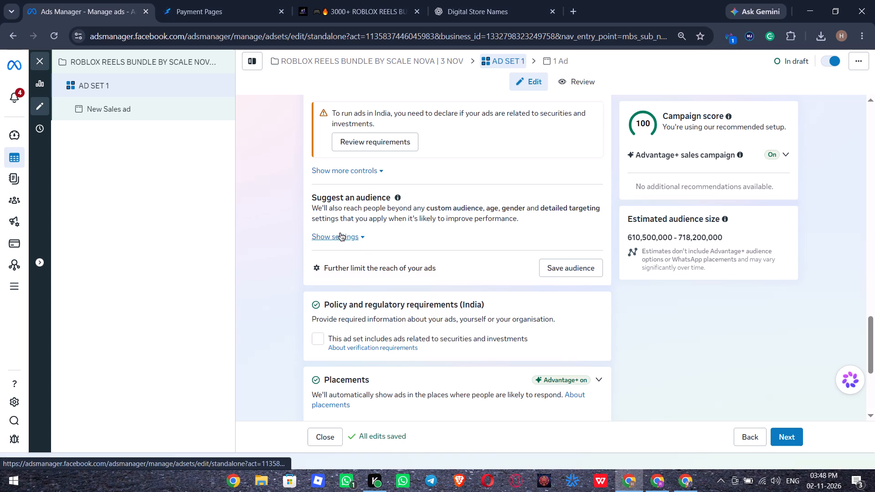
{"action": "scroll", "coordinate": [434, 248], "scroll_direction": "down", "scroll_amount": 2}
{"action": "left_click", "coordinate": [468, 195]}
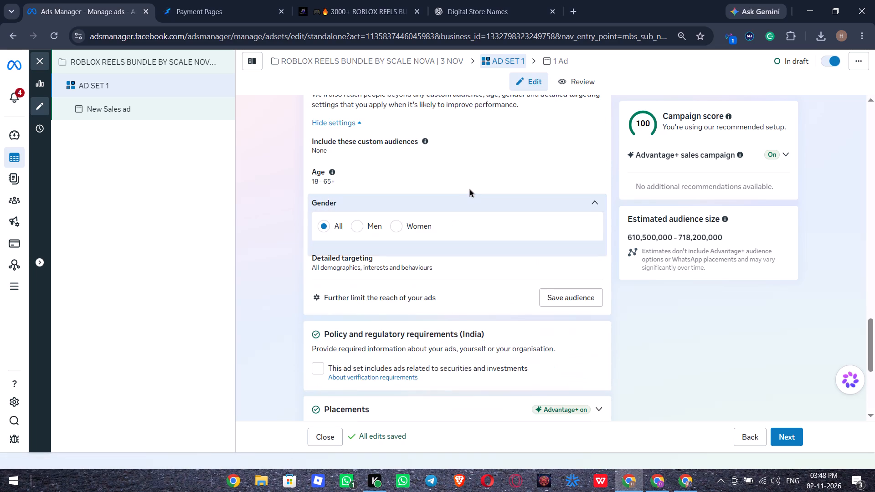
{"action": "left_click", "coordinate": [470, 189]}
{"action": "left_click", "coordinate": [396, 196]}
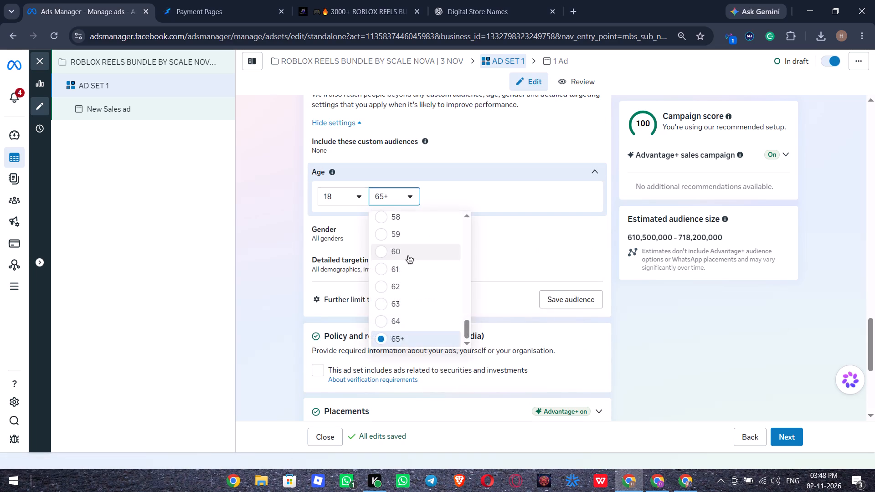
{"action": "scroll", "coordinate": [408, 256], "scroll_direction": "up", "scroll_amount": 12}
{"action": "scroll", "coordinate": [408, 256], "scroll_direction": "down", "scroll_amount": 2}
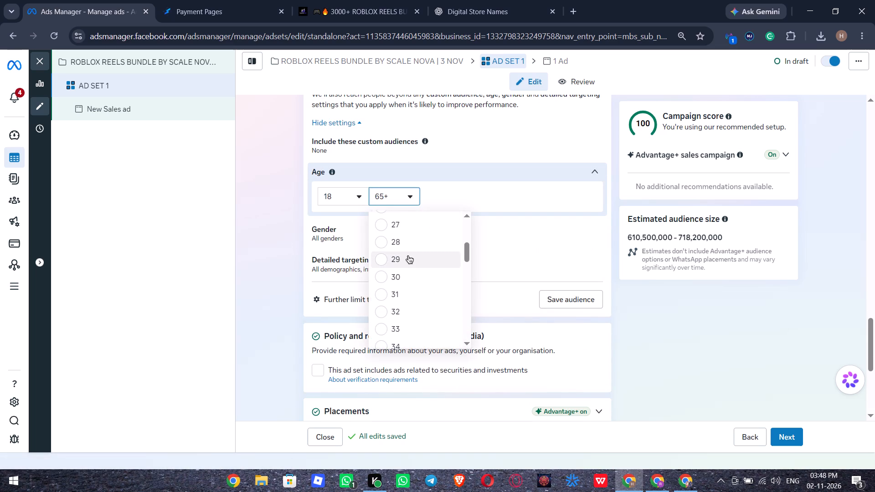
{"action": "scroll", "coordinate": [408, 256], "scroll_direction": "up", "scroll_amount": 1}
{"action": "scroll", "coordinate": [404, 293], "scroll_direction": "down", "scroll_amount": 1}
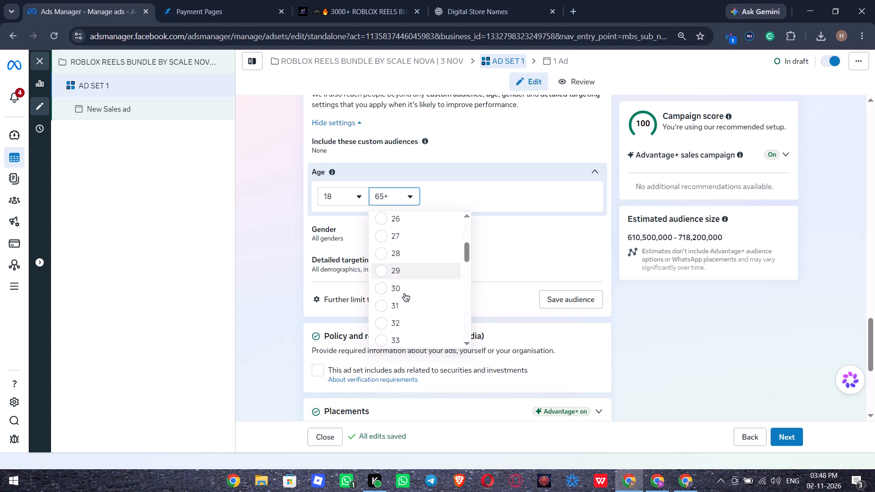
{"action": "left_click", "coordinate": [413, 244]}
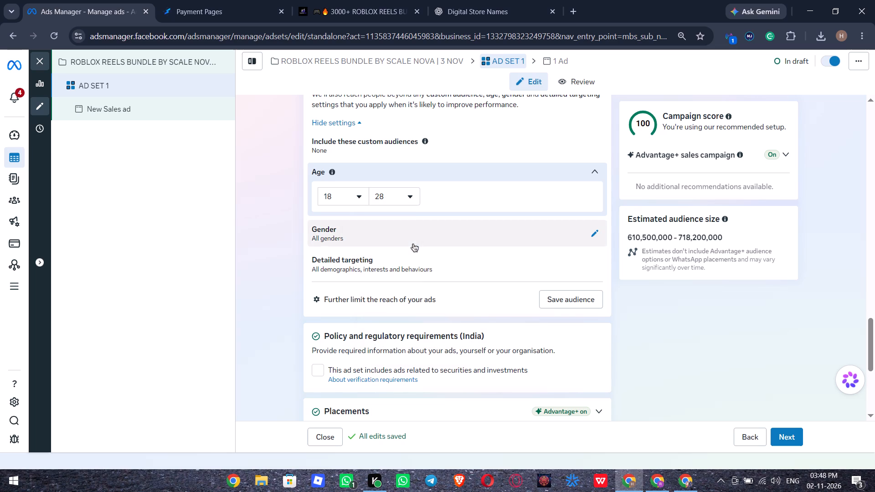
Add Content Creator, Roblox, All creators and the employer Youtuber to the audience's detailed targeting.
{"action": "left_click", "coordinate": [424, 267]}
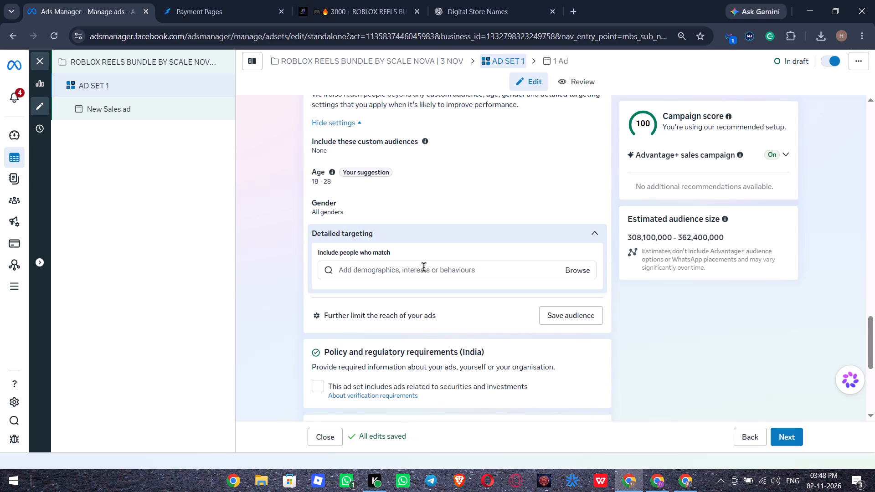
{"action": "left_click", "coordinate": [445, 272]}
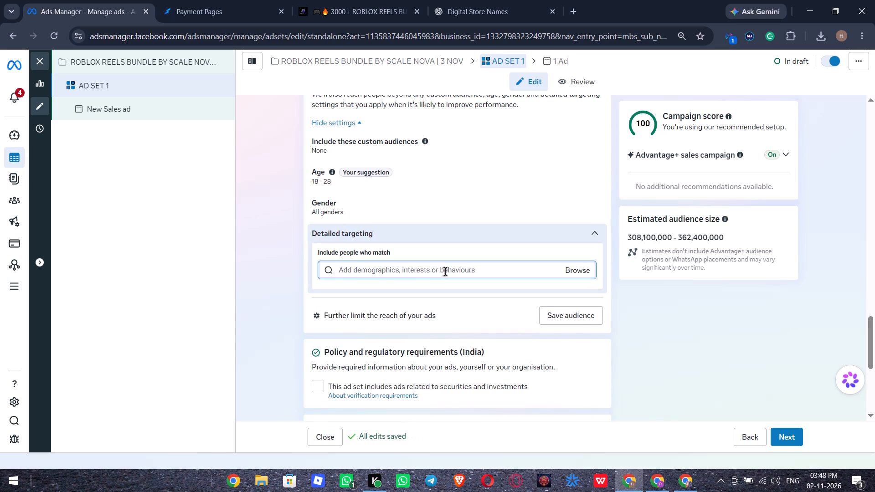
{"action": "type", "text": "content c"}
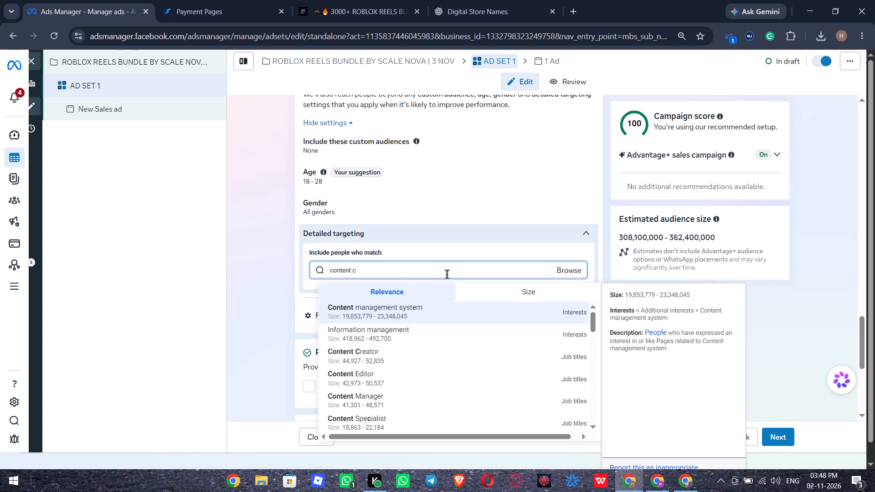
{"action": "left_click", "coordinate": [393, 359]}
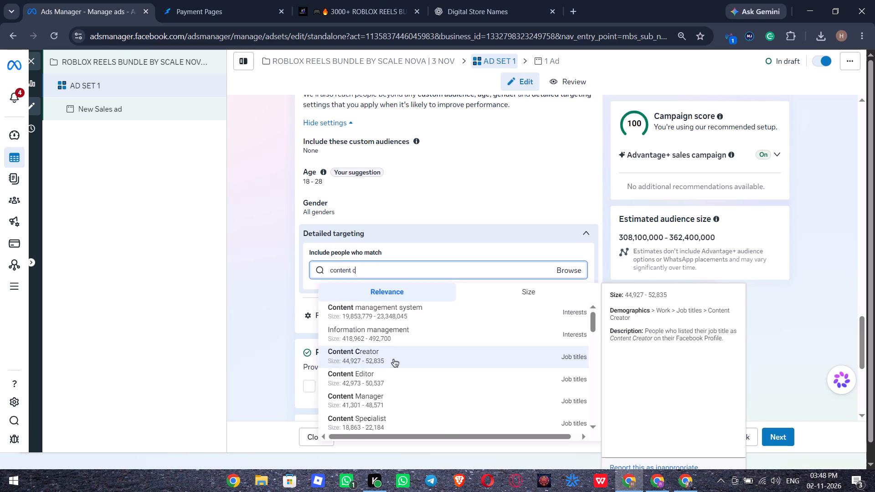
{"action": "left_click", "coordinate": [428, 308]}
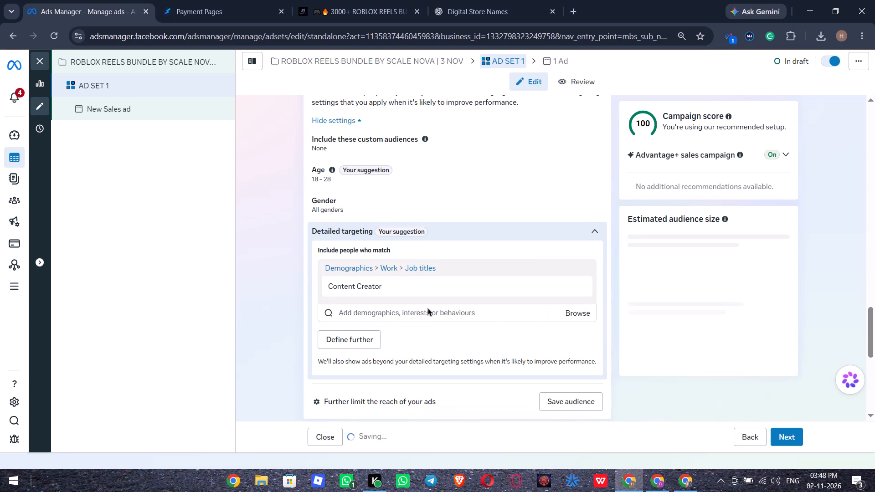
{"action": "type", "text": "roblox"}
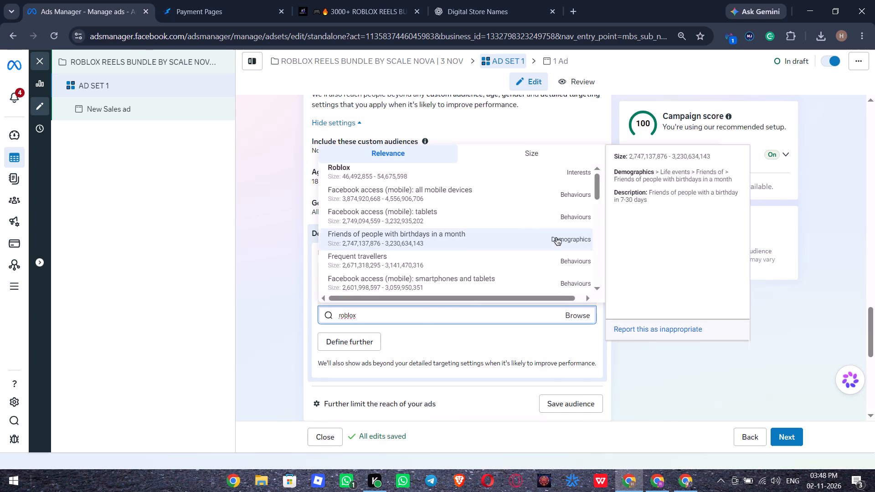
{"action": "left_click", "coordinate": [487, 176]}
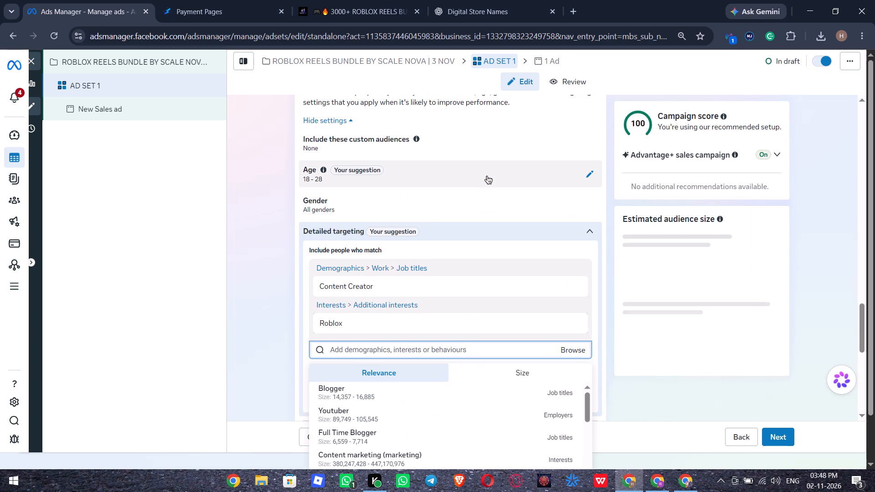
{"action": "type", "text": "all c"}
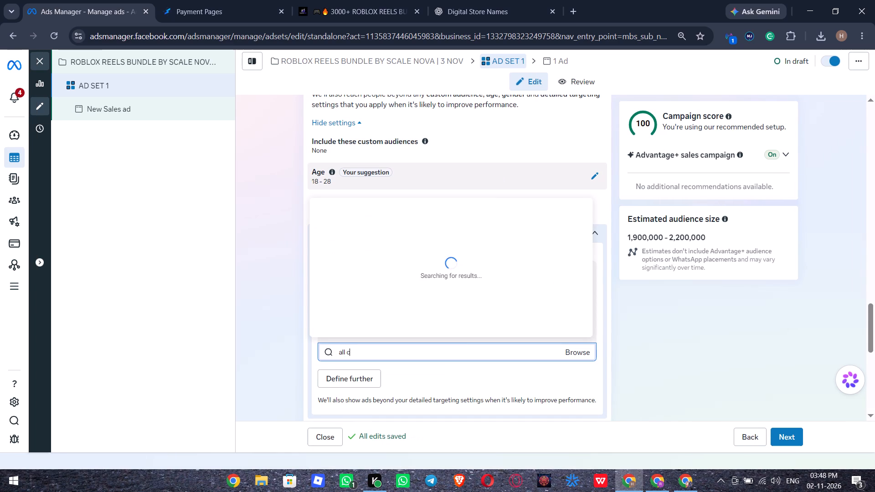
{"action": "key", "text": "BackSpace"}
{"action": "type", "text": "cre"}
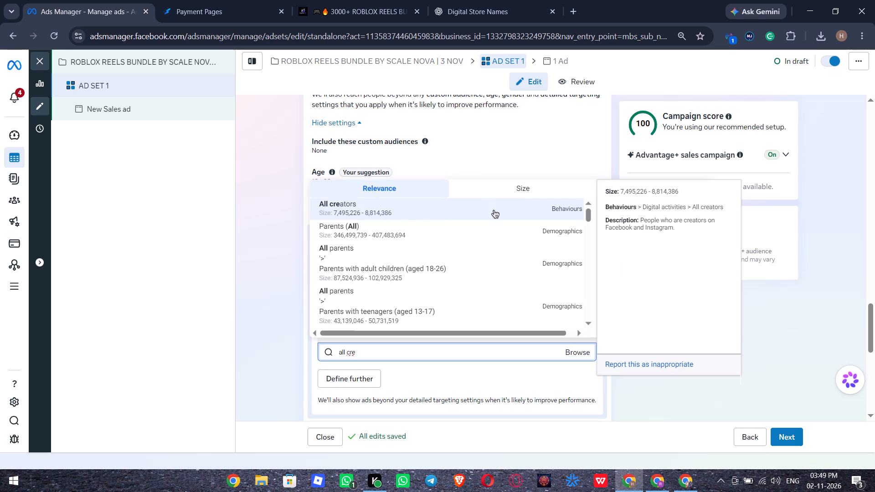
{"action": "left_click", "coordinate": [494, 210]}
{"action": "type", "text": "youtube"}
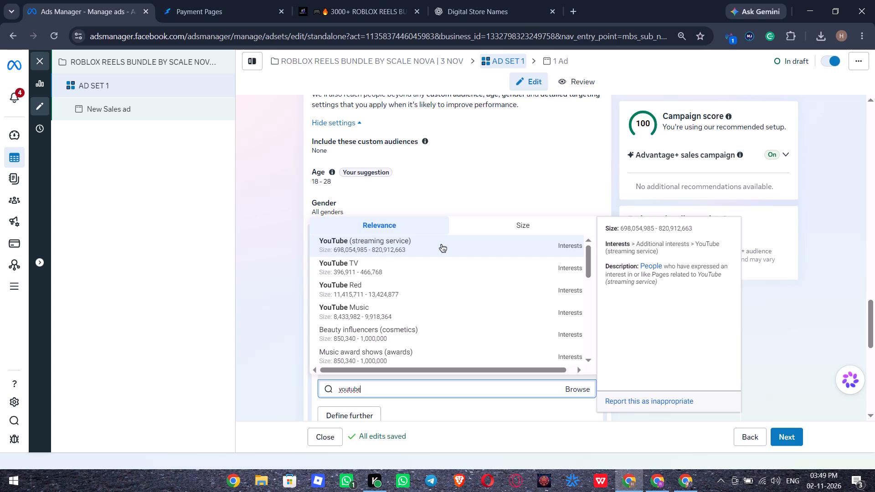
{"action": "key", "text": "r"}
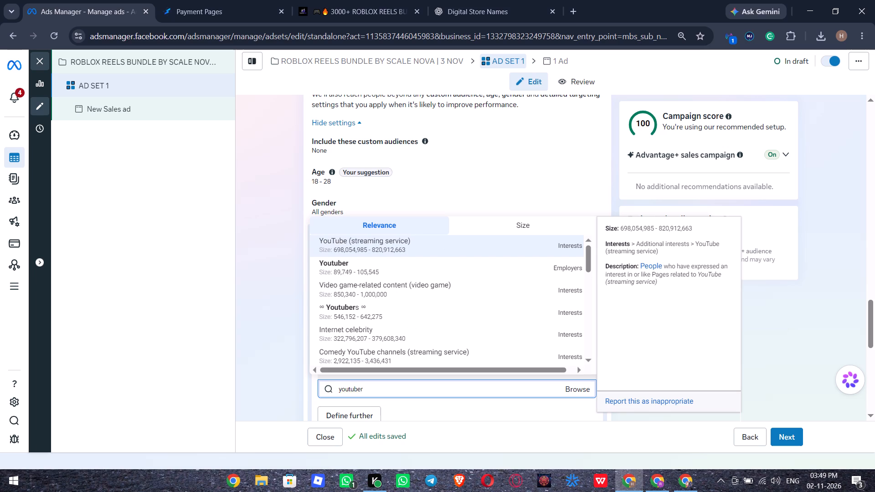
{"action": "left_click", "coordinate": [432, 271]}
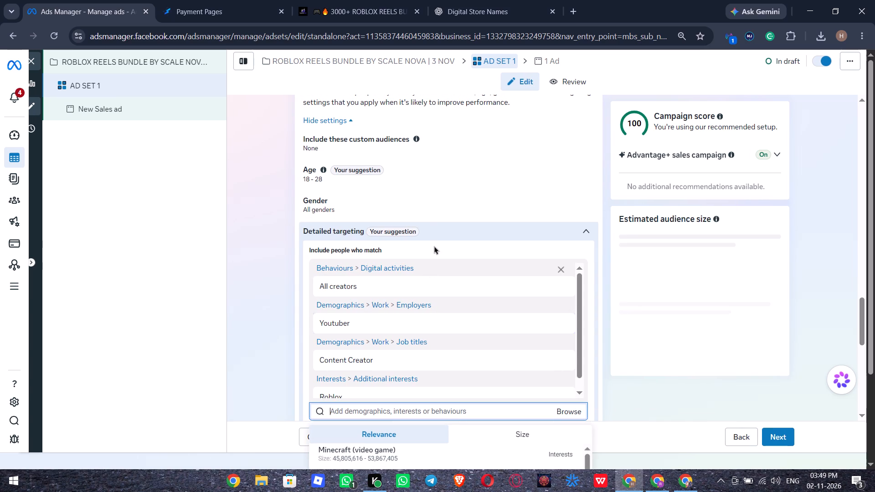
{"action": "left_click", "coordinate": [444, 223]}
Open the new sales ad under AD SET 1 and clear its name for renaming.
{"action": "scroll", "coordinate": [446, 218], "scroll_direction": "down", "scroll_amount": 3}
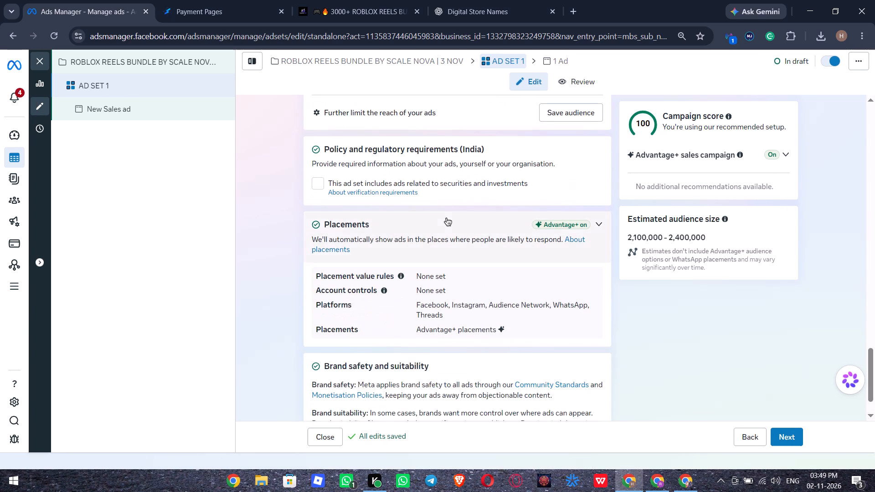
{"action": "scroll", "coordinate": [446, 218], "scroll_direction": "down", "scroll_amount": 2}
{"action": "scroll", "coordinate": [534, 251], "scroll_direction": "down", "scroll_amount": 1}
{"action": "left_click", "coordinate": [179, 113]}
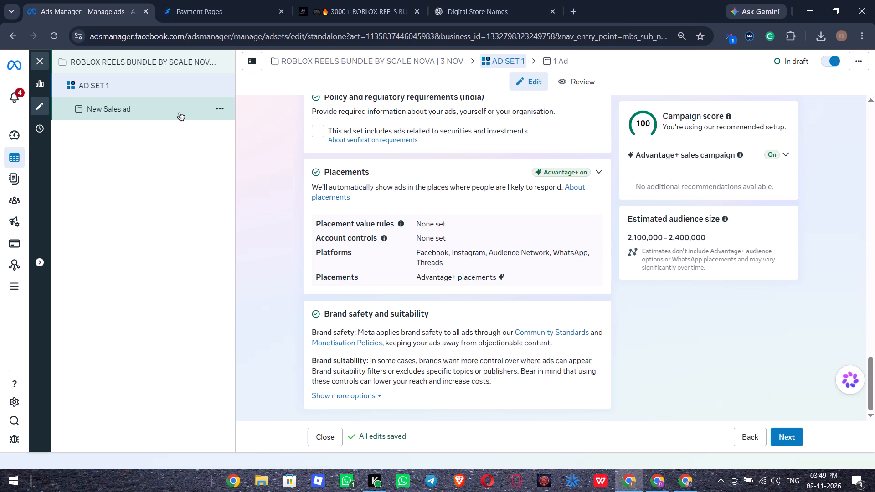
{"action": "left_click", "coordinate": [179, 113]}
{"action": "double_click", "coordinate": [179, 113]}
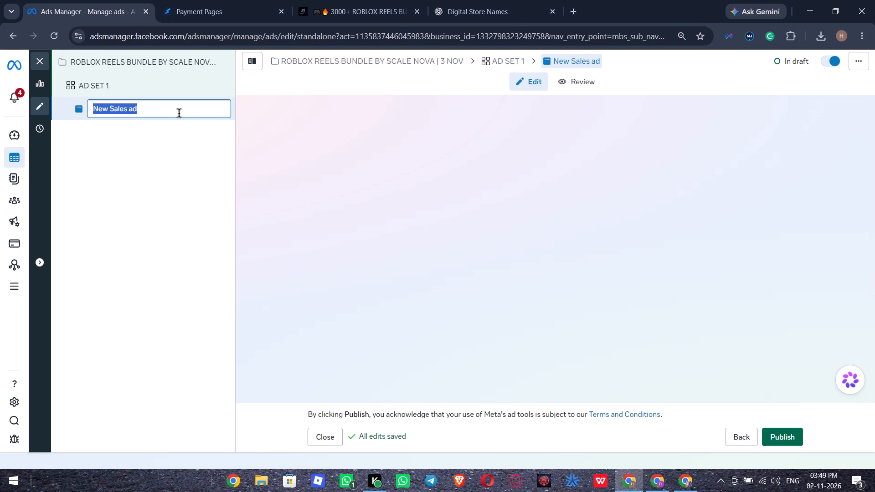
{"action": "key", "text": "BackSpace"}
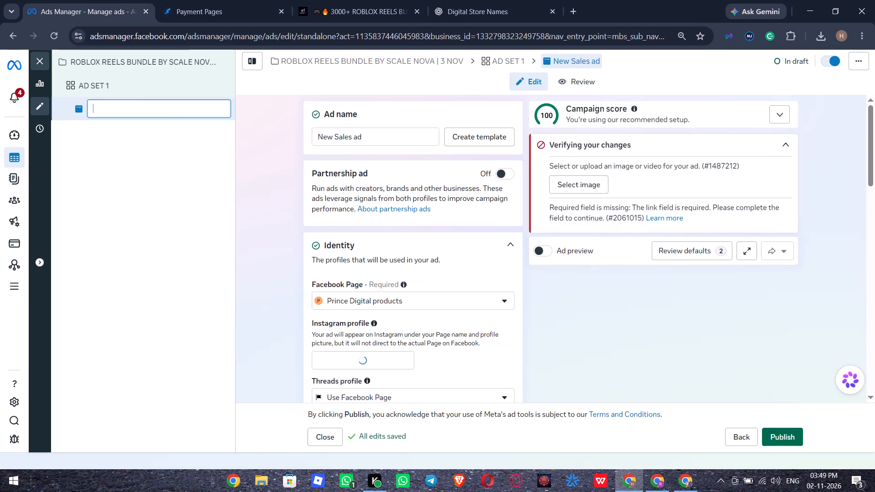
Rename the new sales ad under AD SET 1 as AD.
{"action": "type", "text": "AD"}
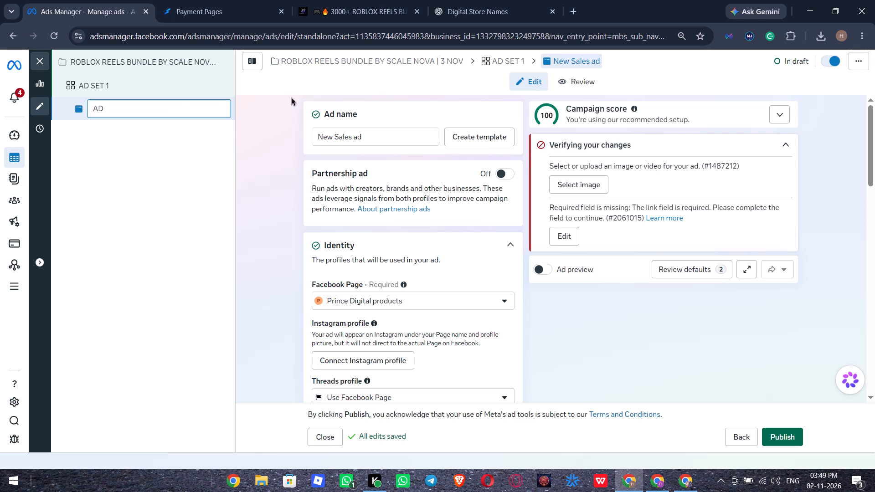
Set the ad's WhatsApp phone number identity to Use Facebook Page.
{"action": "scroll", "coordinate": [458, 234], "scroll_direction": "down", "scroll_amount": 4}
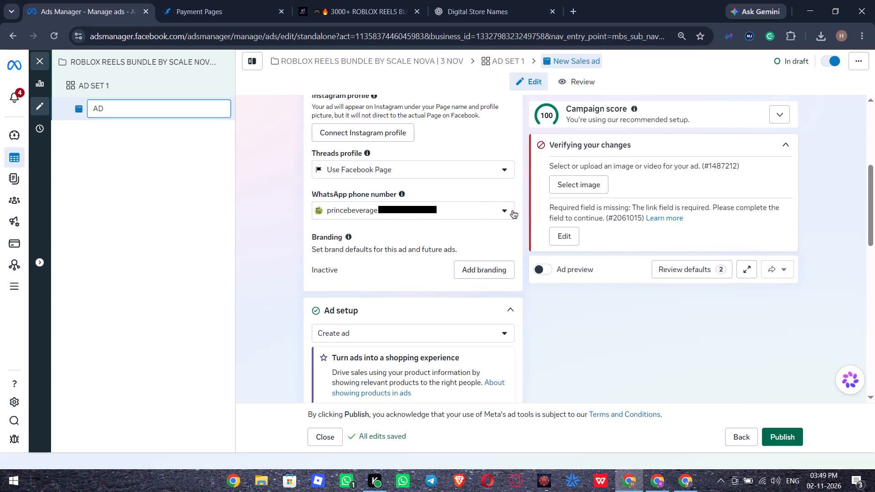
{"action": "left_click", "coordinate": [440, 214]}
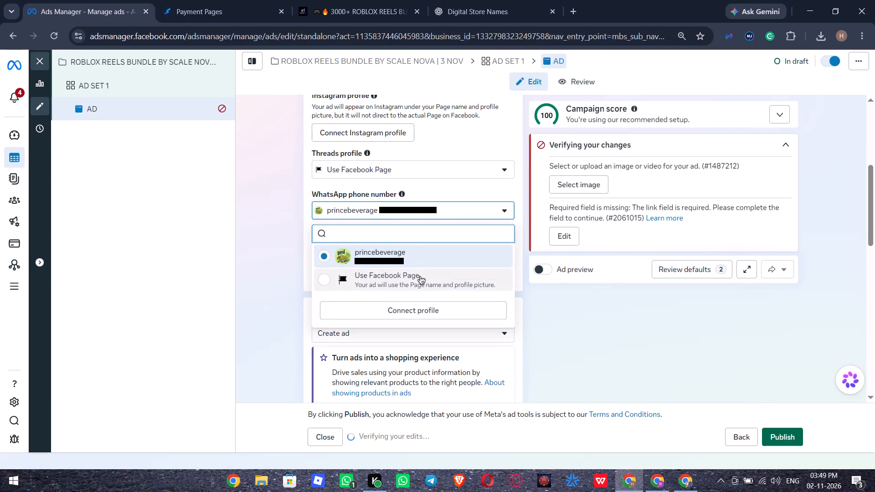
{"action": "left_click", "coordinate": [420, 277]}
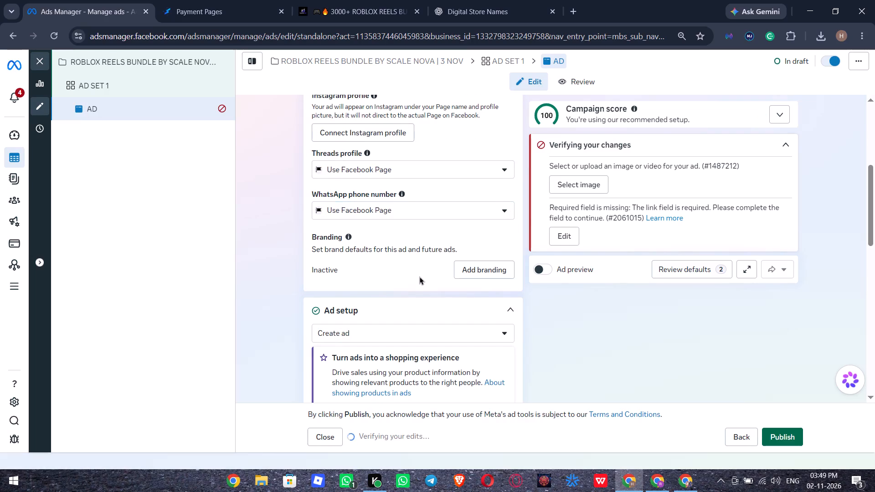
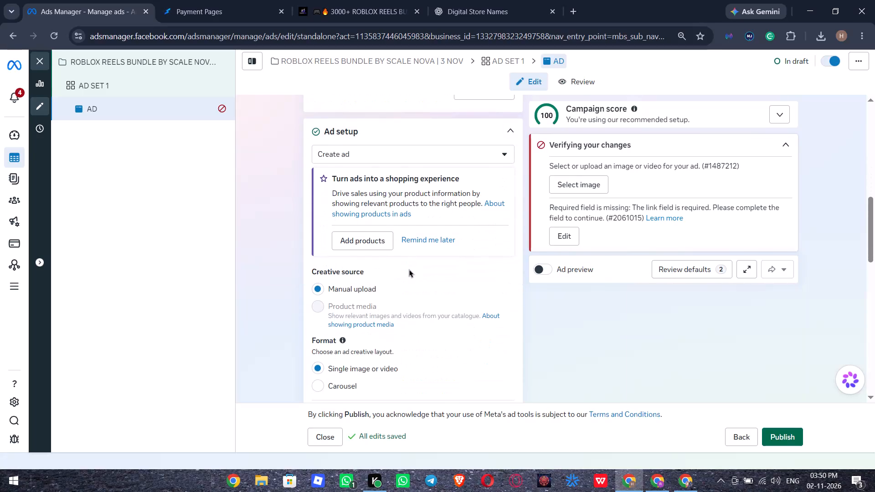
Locate the required website URL field in the ad's Destination section.
{"action": "scroll", "coordinate": [409, 269], "scroll_direction": "down", "scroll_amount": 3}
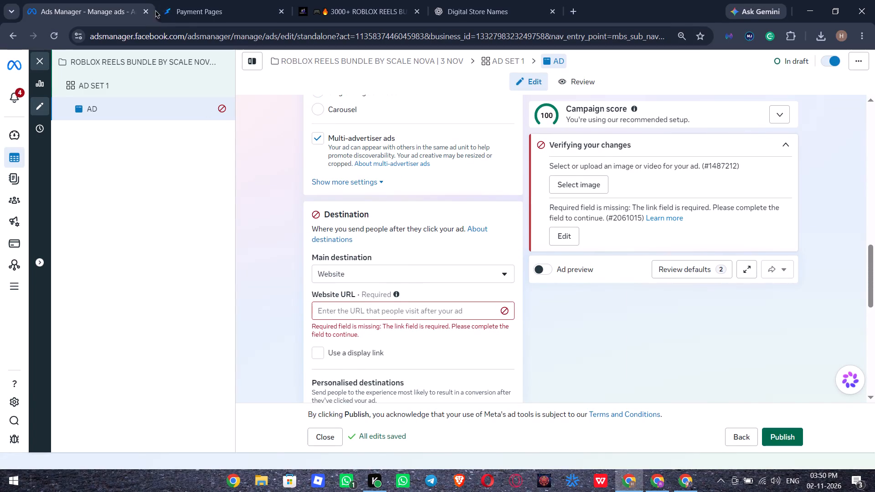
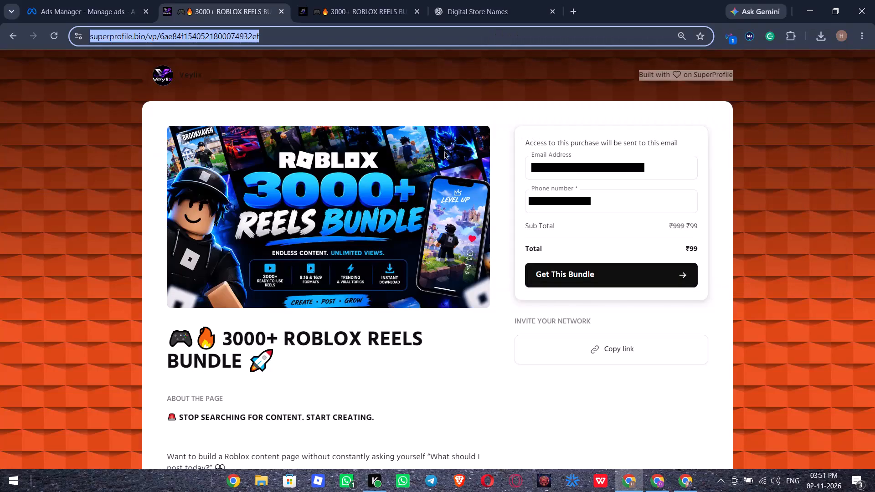
{"action": "left_click", "coordinate": [92, 14]}
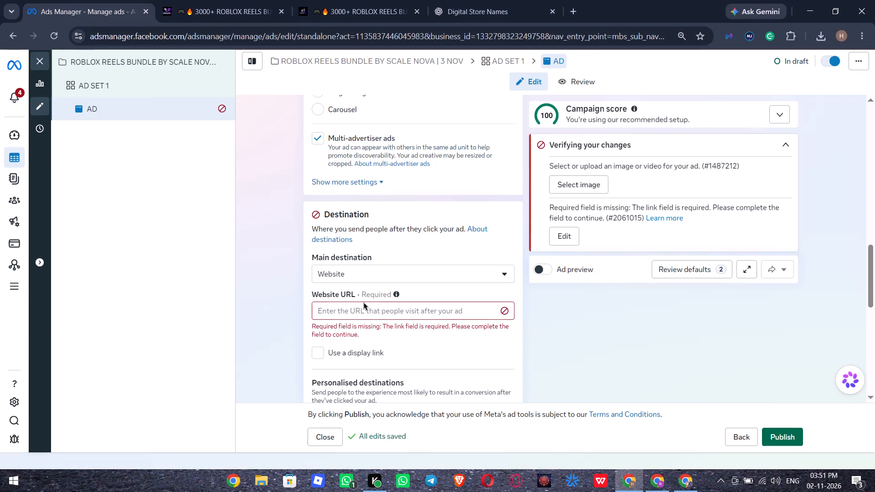
{"action": "left_click", "coordinate": [365, 310]}
{"action": "key", "text": "ctrl+v"}
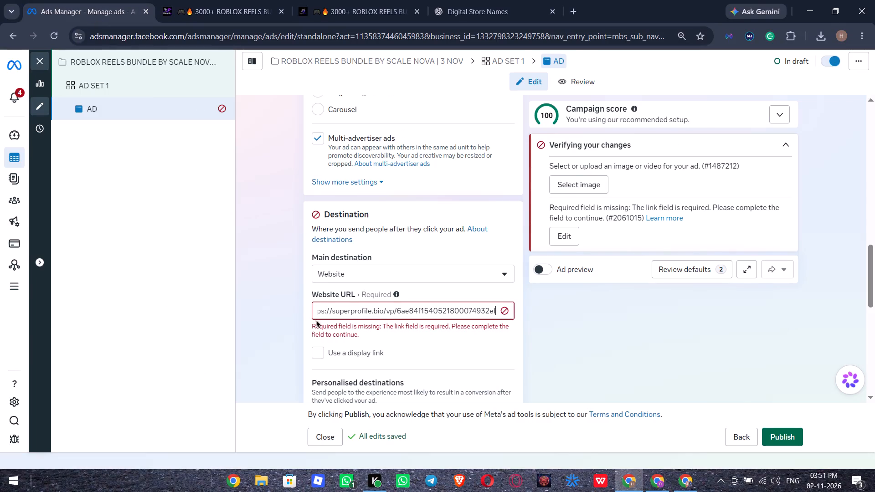
{"action": "left_click", "coordinate": [281, 326]}
Start setting up the ad creative by choosing a media type for the ad.
{"action": "scroll", "coordinate": [287, 295], "scroll_direction": "down", "scroll_amount": 3}
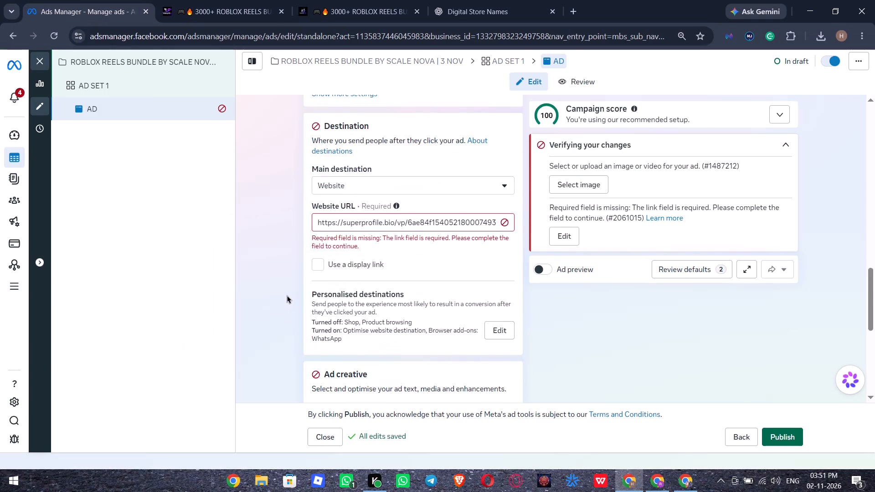
{"action": "scroll", "coordinate": [287, 295], "scroll_direction": "down", "scroll_amount": 1}
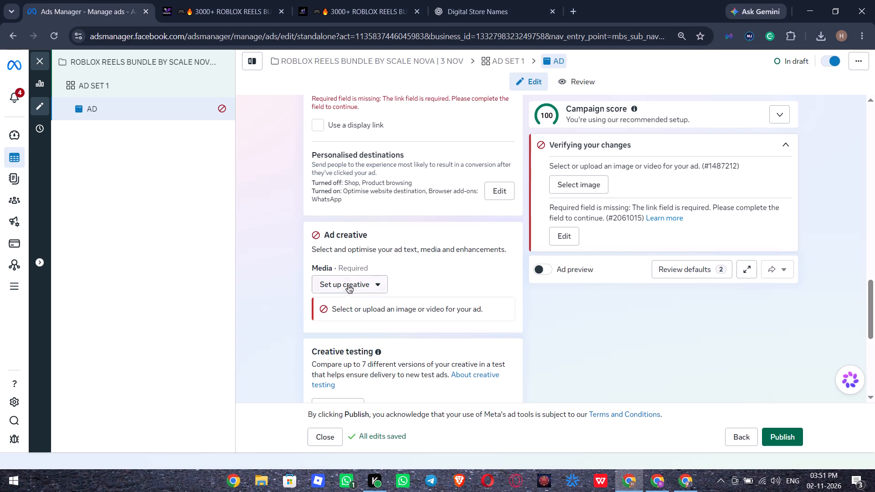
{"action": "left_click", "coordinate": [348, 287]}
{"action": "left_click", "coordinate": [359, 331]}
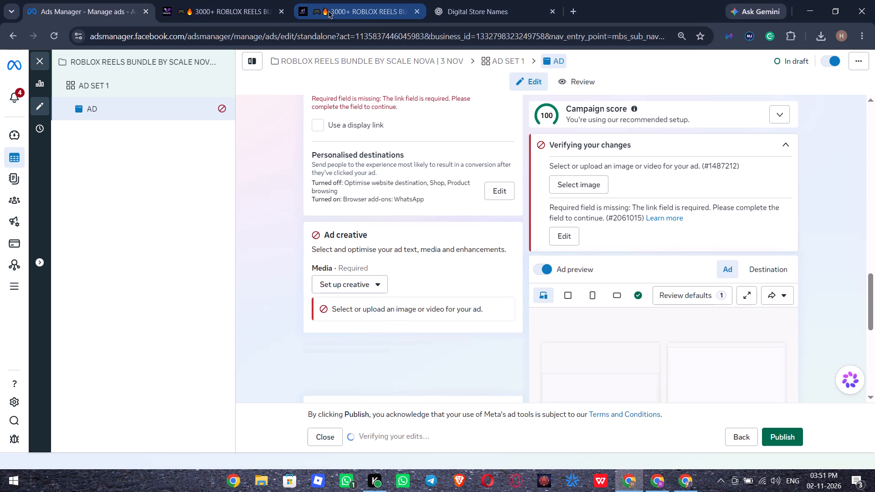
Close the second 3000+ Roblox Reels Bundle page and switch to the remaining SuperProfile product page.
{"action": "left_click", "coordinate": [417, 9]}
{"action": "left_click", "coordinate": [260, 8]}
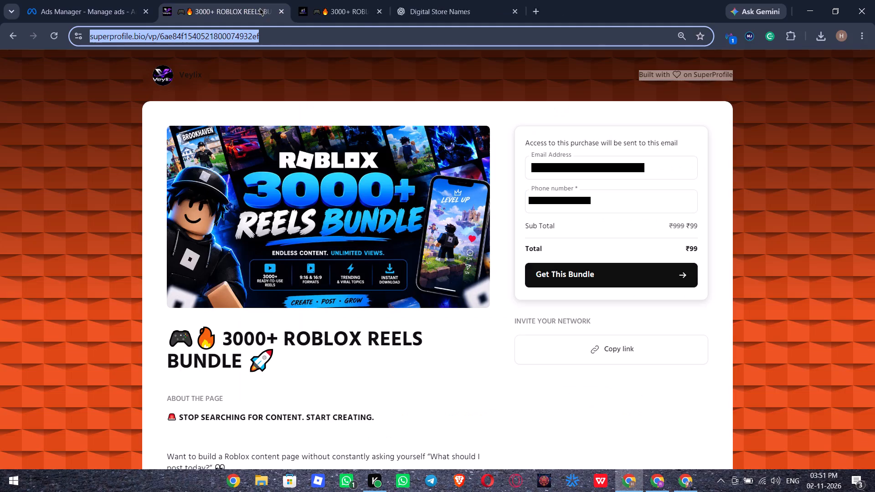
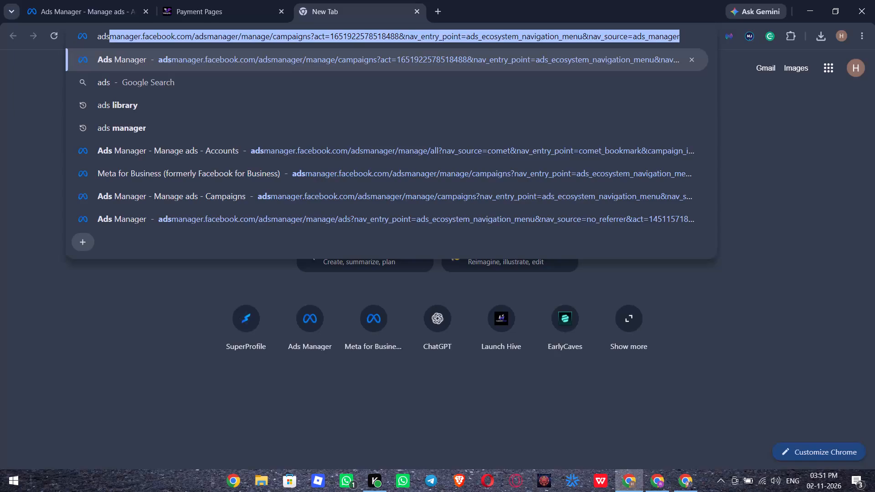
Search the web for "ads library" and open Facebook's Ad Library from the results.
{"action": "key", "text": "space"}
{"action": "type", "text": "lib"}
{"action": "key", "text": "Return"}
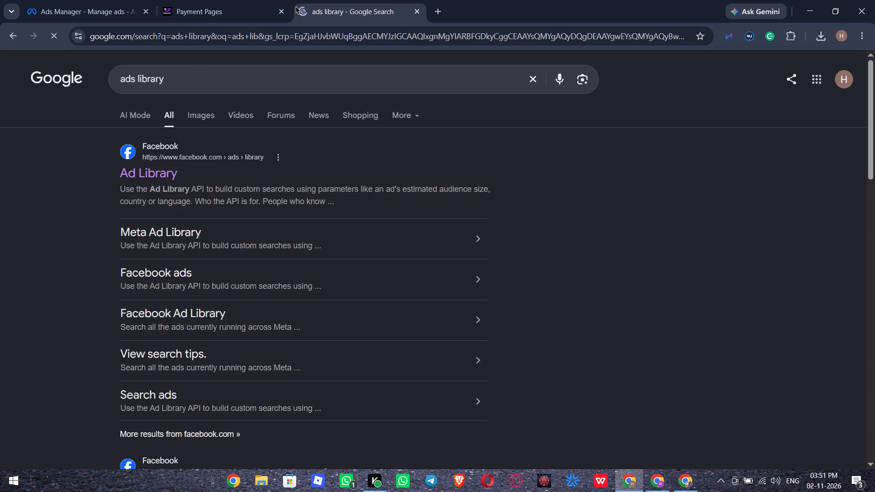
{"action": "left_click", "coordinate": [161, 176]}
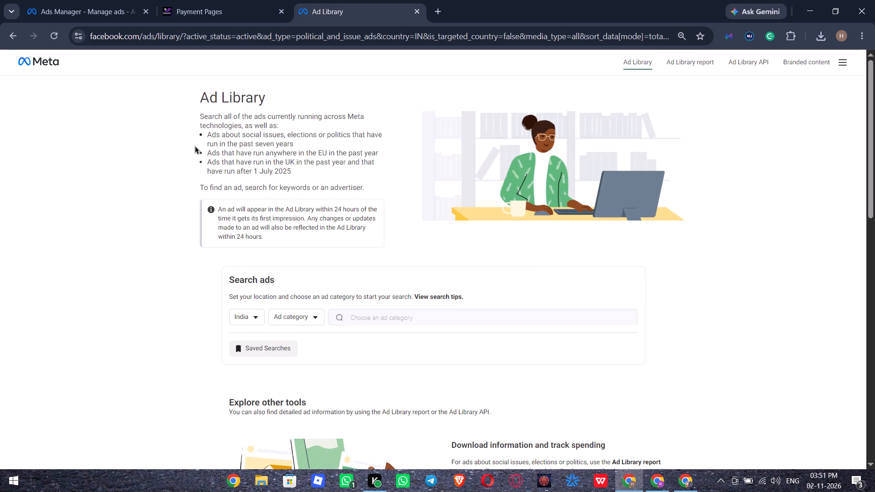
Set the Ad Library's ad category to All ads for India and start a keyword or advertiser search.
{"action": "left_click", "coordinate": [304, 327]}
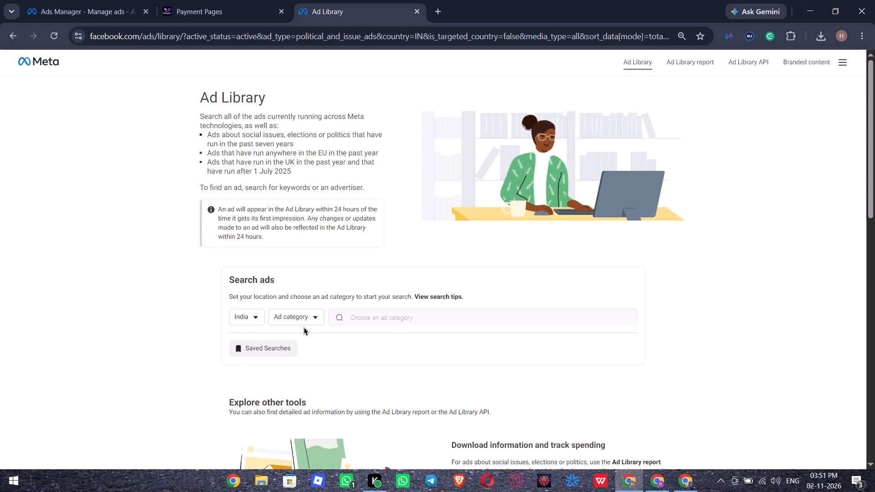
{"action": "left_click", "coordinate": [303, 317]}
{"action": "left_click", "coordinate": [317, 361]}
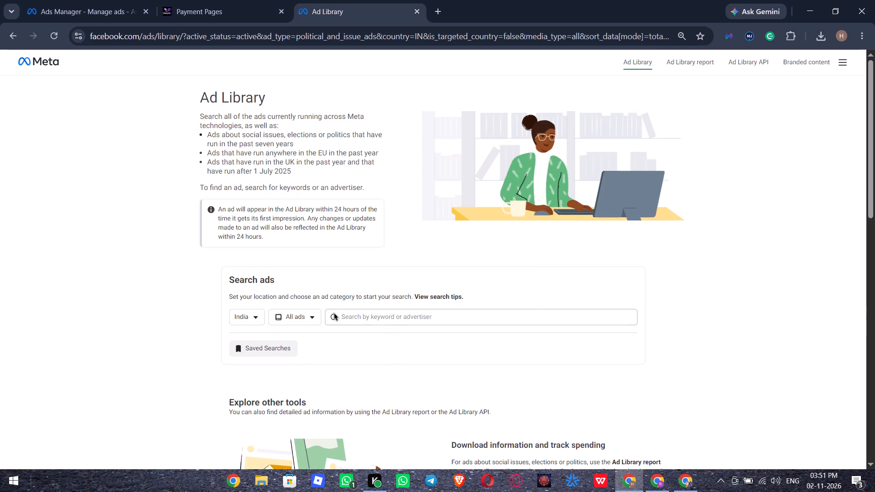
{"action": "left_click", "coordinate": [334, 313]}
{"action": "left_click", "coordinate": [354, 319]}
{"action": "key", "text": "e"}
{"action": "key", "text": "BackSpace"}
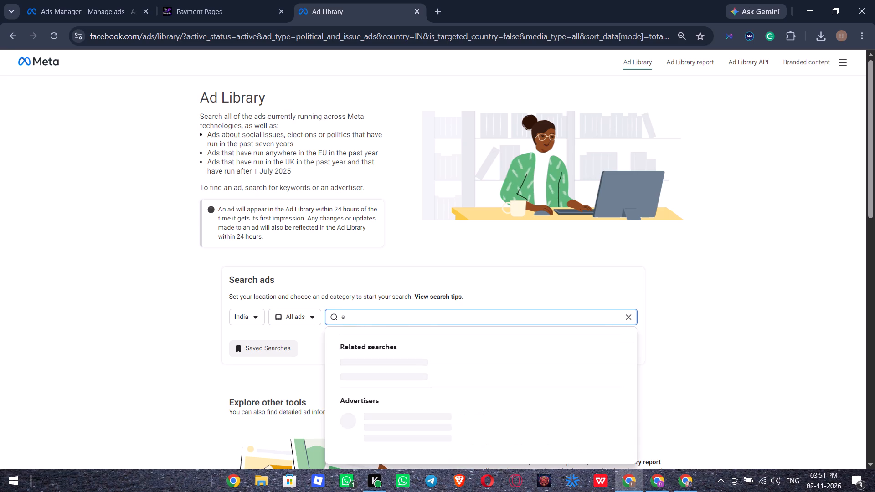
Search all ads in India in the Ad Library for "roblox reels bundle".
{"action": "key", "text": "BackSpace"}
{"action": "type", "text": "roblox reels bundle"}
{"action": "key", "text": "Return"}
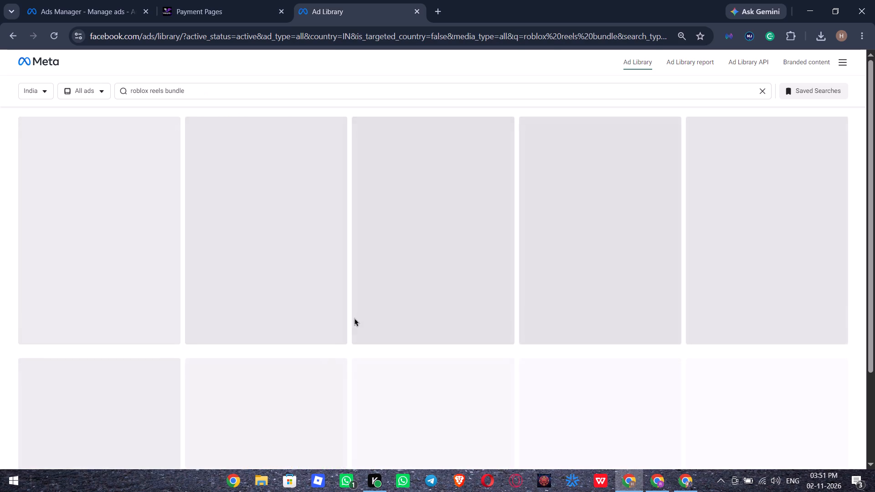
Expand the Janhvi Store ad started on 25 Oct 2026 and copy its full text, from the bundle headline through "Get Instant Access Today!".
{"action": "scroll", "coordinate": [429, 187], "scroll_direction": "down", "scroll_amount": 4}
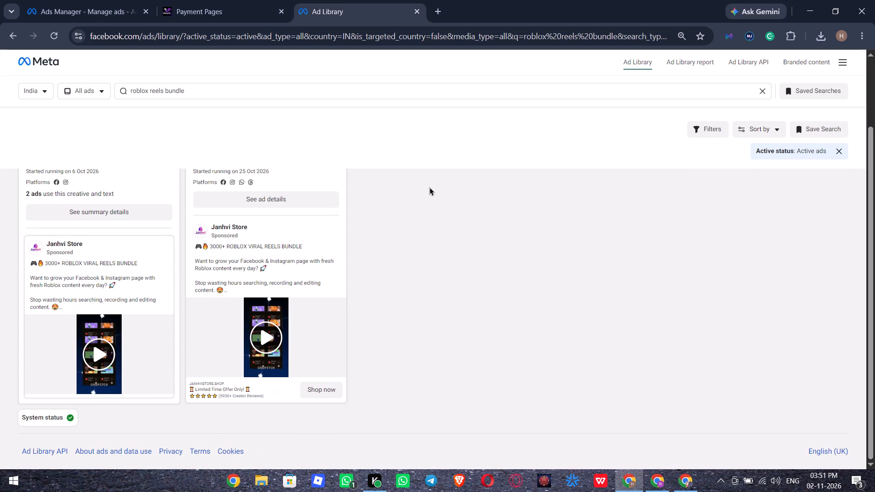
{"action": "left_click", "coordinate": [285, 260]}
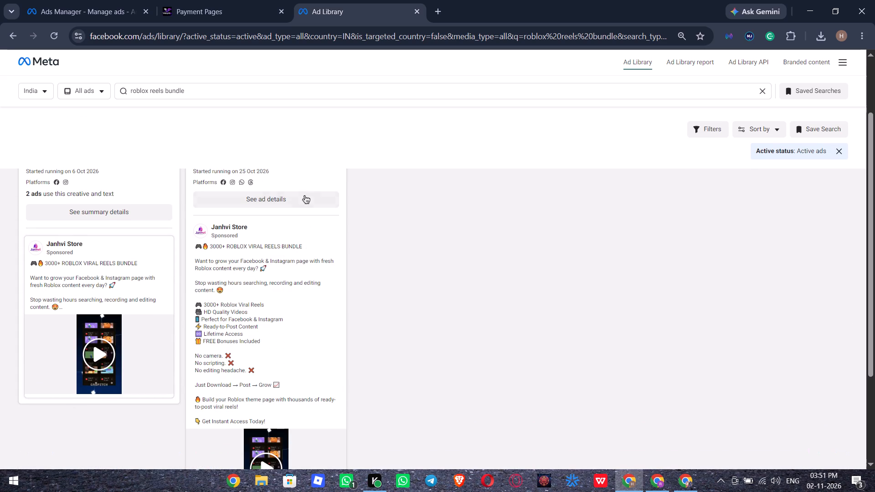
{"action": "left_click_drag", "start_coordinate": [196, 244], "coordinate": [202, 246]}
{"action": "left_click_drag", "start_coordinate": [202, 246], "coordinate": [286, 420]}
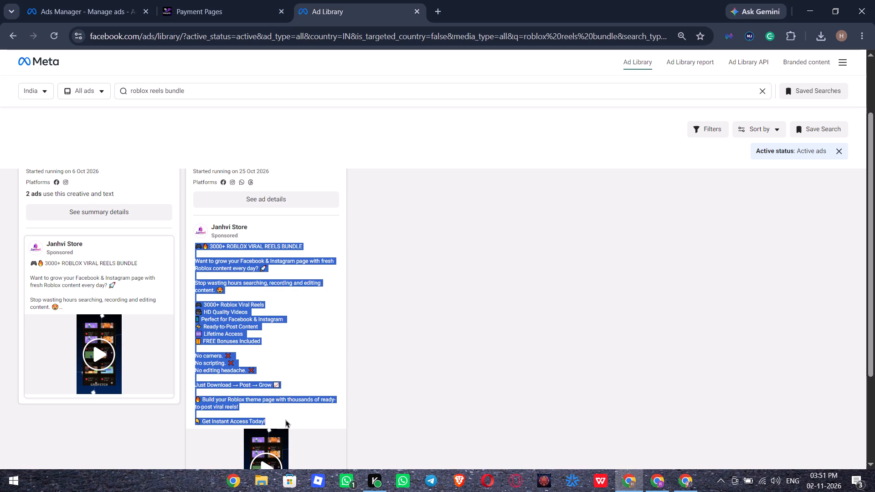
{"action": "left_click_drag", "start_coordinate": [286, 420], "coordinate": [287, 420]}
{"action": "key", "text": "ctrl+c"}
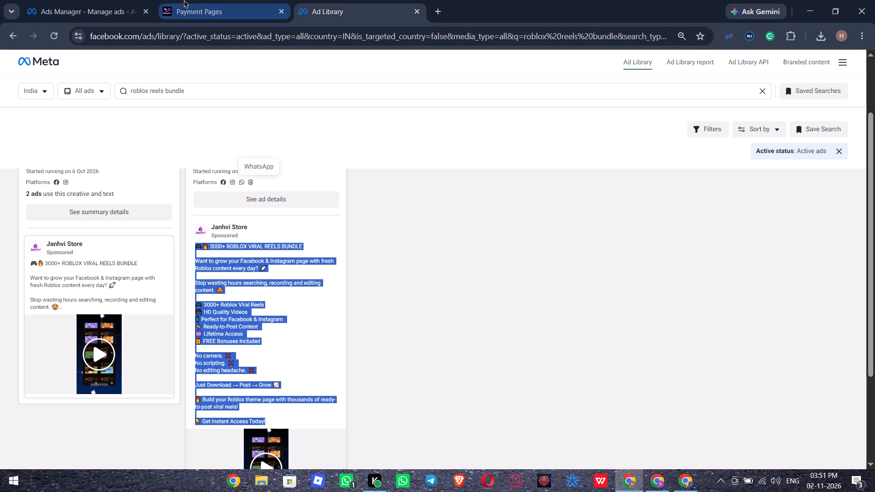
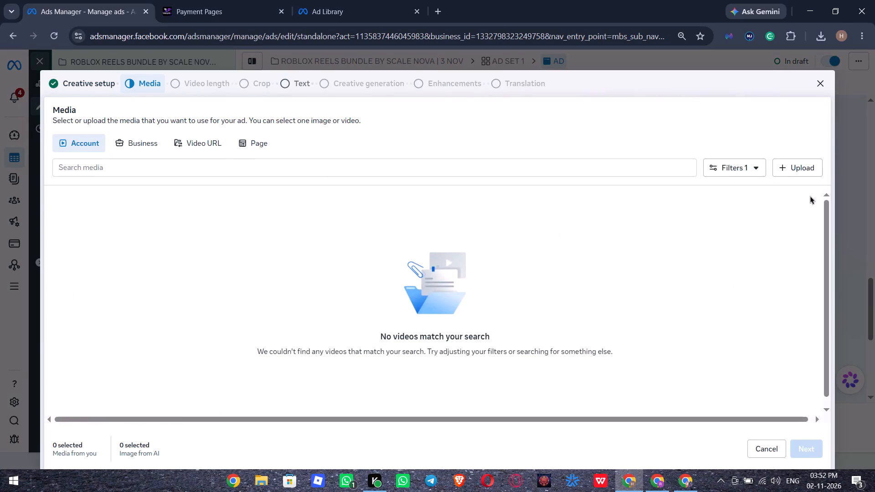
Upload the video with the "3000+" Roblox thumbnail from the CREATIVES folder in Downloads as the ad's media.
{"action": "left_click", "coordinate": [799, 166]}
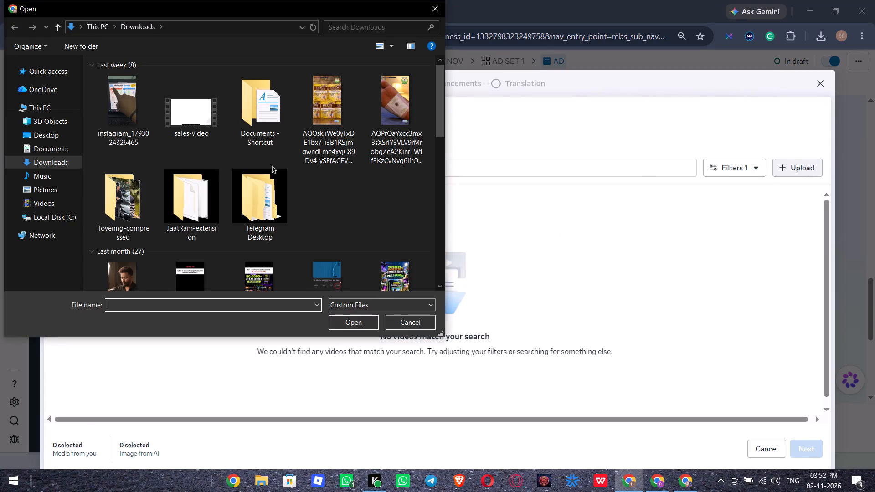
{"action": "scroll", "coordinate": [310, 160], "scroll_direction": "down", "scroll_amount": 1}
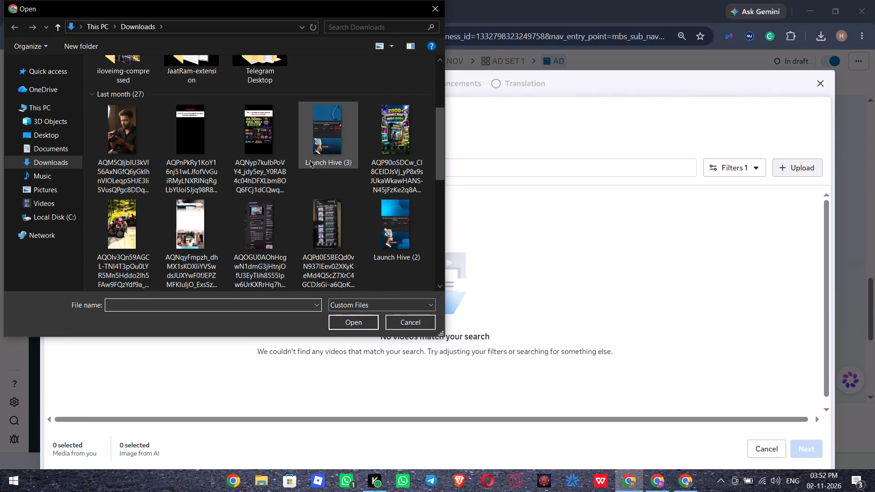
{"action": "scroll", "coordinate": [310, 160], "scroll_direction": "down", "scroll_amount": 1}
{"action": "scroll", "coordinate": [310, 160], "scroll_direction": "up", "scroll_amount": 1}
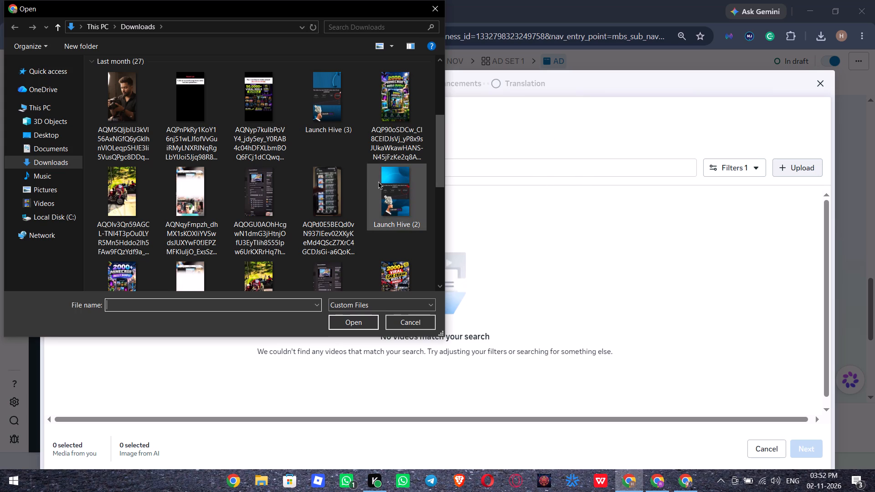
{"action": "scroll", "coordinate": [375, 180], "scroll_direction": "down", "scroll_amount": 4}
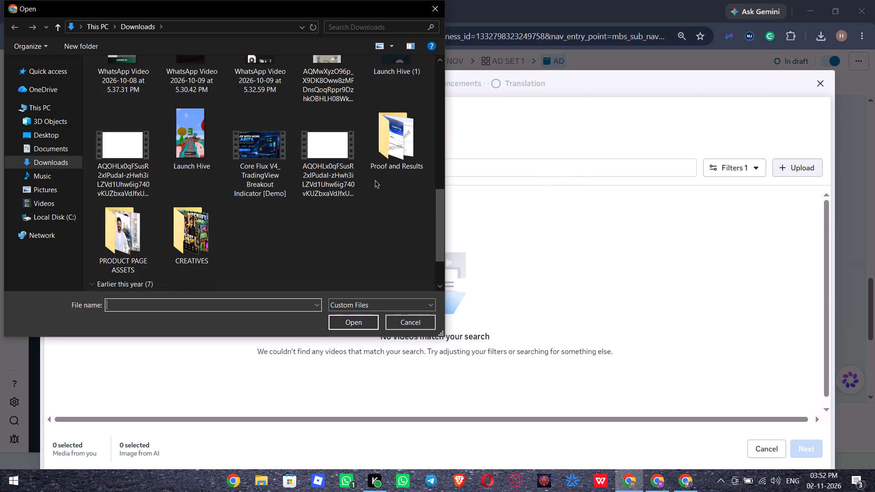
{"action": "double_click", "coordinate": [201, 236]}
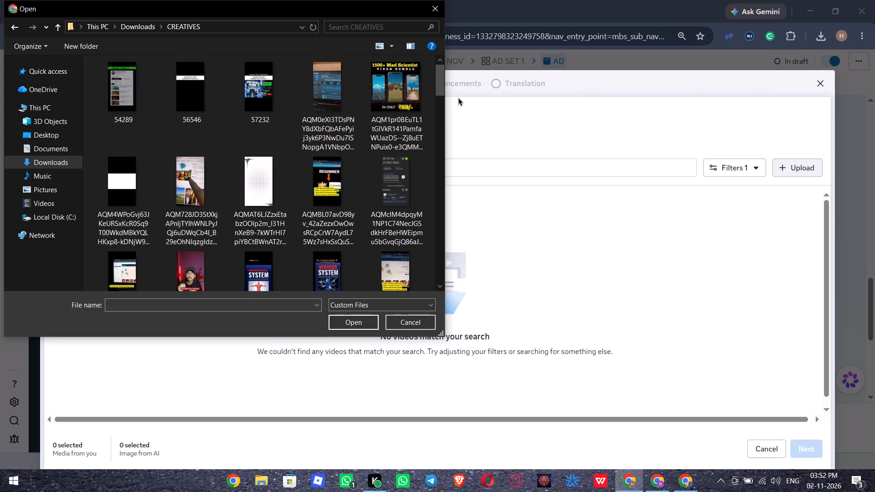
{"action": "left_click_drag", "start_coordinate": [439, 84], "coordinate": [441, 86]}
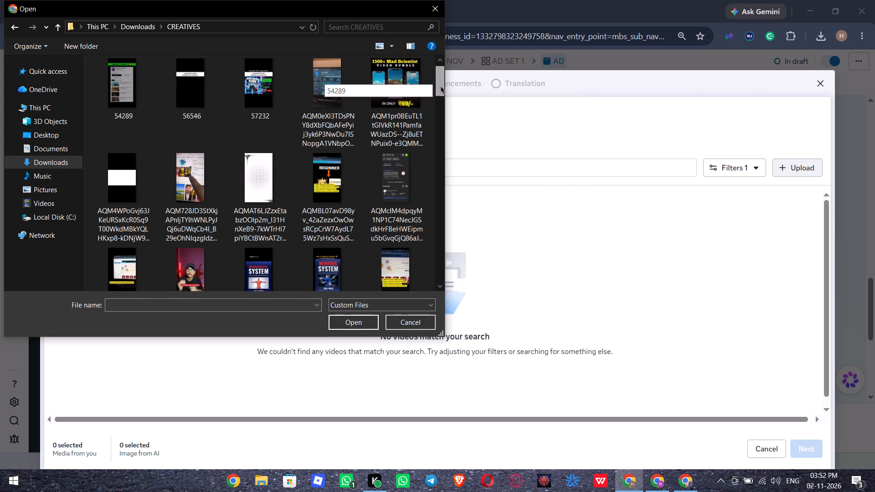
{"action": "left_click_drag", "start_coordinate": [441, 86], "coordinate": [445, 109]}
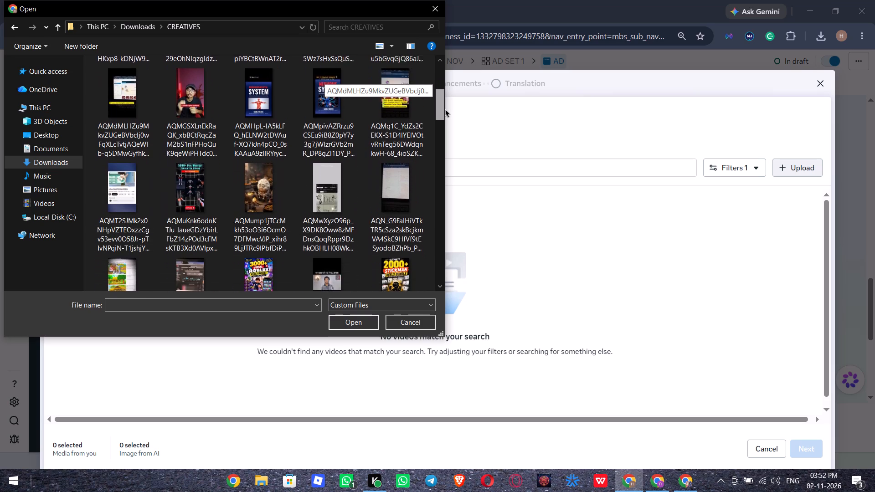
{"action": "left_click_drag", "start_coordinate": [445, 109], "coordinate": [444, 123]}
{"action": "left_click", "coordinate": [284, 195]}
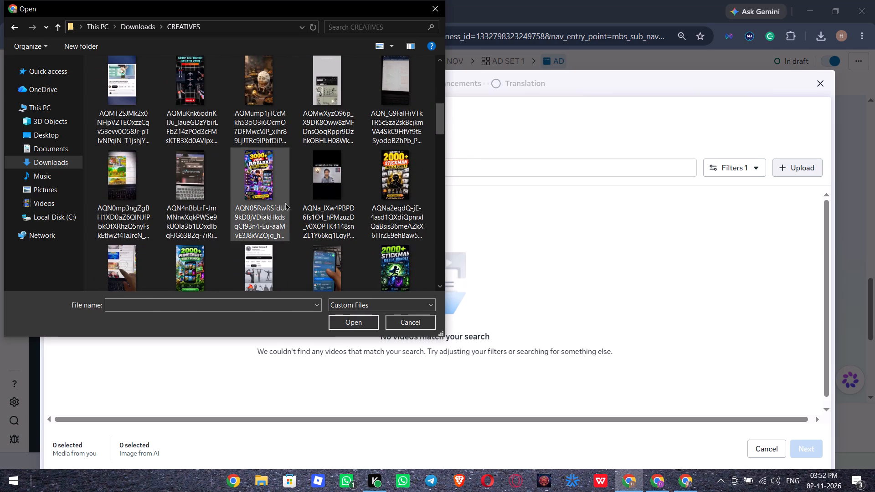
{"action": "left_click", "coordinate": [348, 318]}
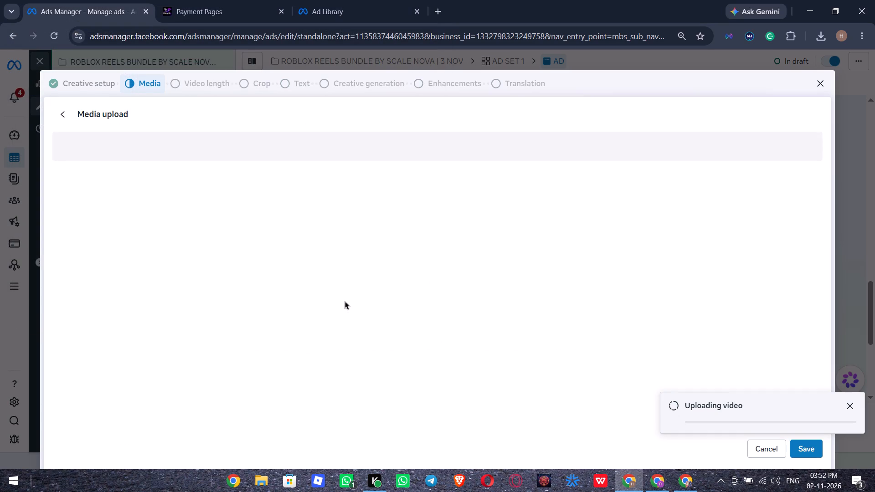
{"action": "left_click", "coordinate": [61, 116]}
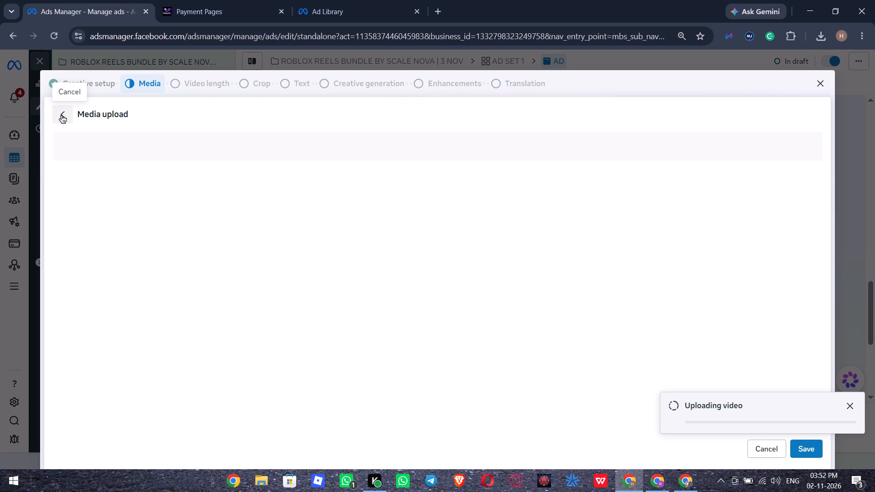
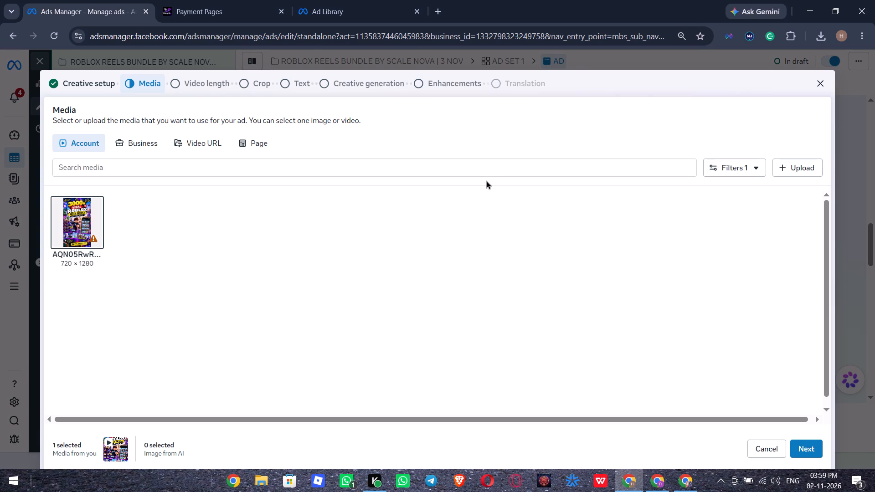
Go to the Text stage of the ad's creative setup with the uploaded video selected.
{"action": "left_click", "coordinate": [304, 87]}
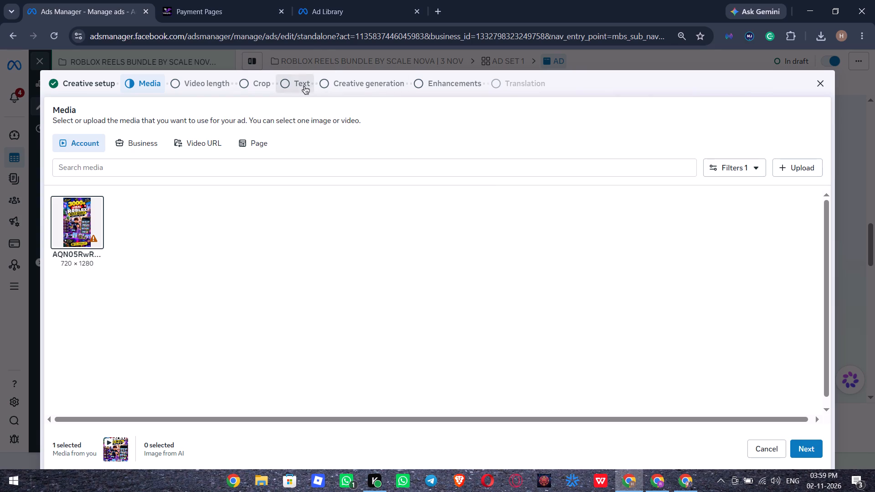
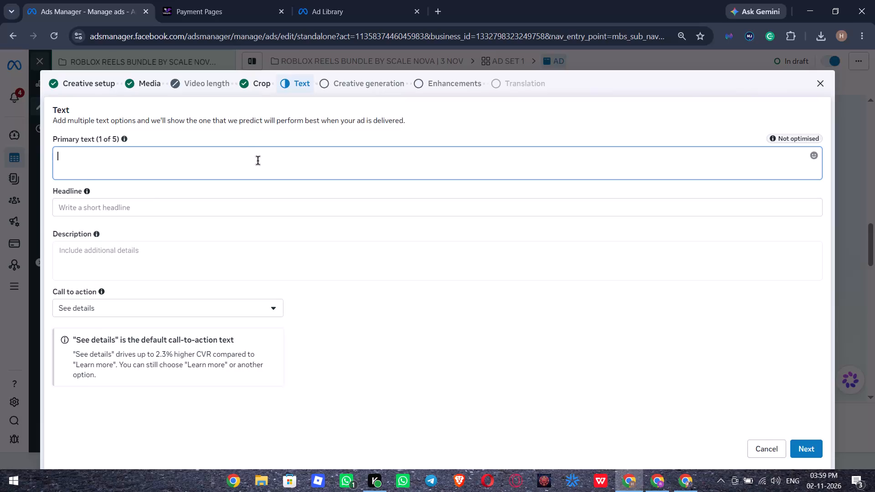
Paste the competitor's copied "3000+ ROBLOX VIRAL REELS BUNDLE" ad copy as the ad's primary text.
{"action": "key", "text": "ctrl+v"}
Copy the "Limited Time Offer Only!" line from the competitor's Ad Library ad and paste it as the headline.
{"action": "left_click", "coordinate": [356, 9]}
{"action": "scroll", "coordinate": [249, 274], "scroll_direction": "down", "scroll_amount": 2}
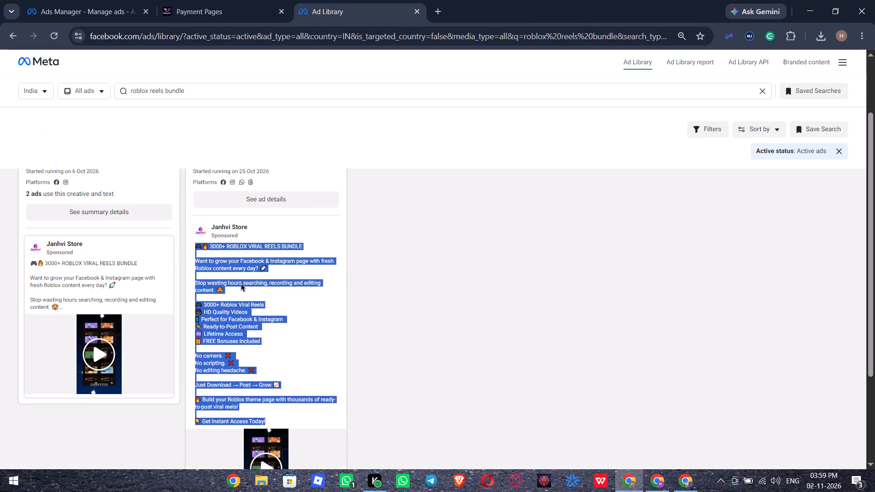
{"action": "scroll", "coordinate": [241, 283], "scroll_direction": "down", "scroll_amount": 3}
{"action": "triple_click", "coordinate": [184, 389]}
{"action": "key", "text": "ctrl+c"}
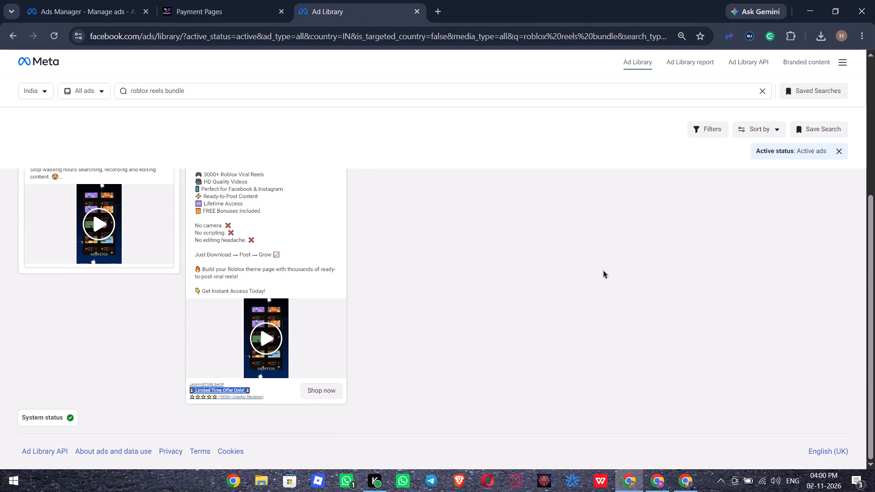
{"action": "left_click", "coordinate": [73, 1]}
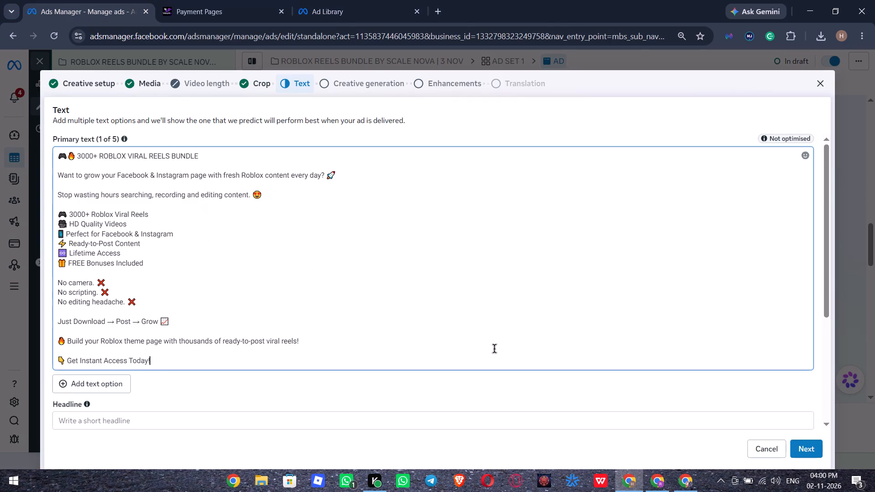
{"action": "scroll", "coordinate": [513, 384], "scroll_direction": "down", "scroll_amount": 3}
{"action": "left_click", "coordinate": [412, 244], "text": "ctrl"}
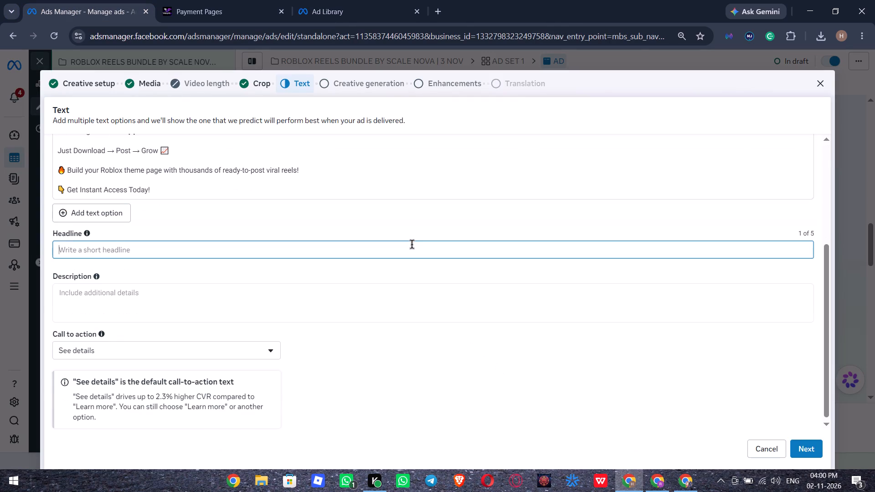
{"action": "key", "text": "ctrl+v"}
Copy the five-star "(5930+ Creator Reviews)" line from the competitor's Ad Library ad into the ad's description.
{"action": "left_click", "coordinate": [368, 18], "text": "ctrl"}
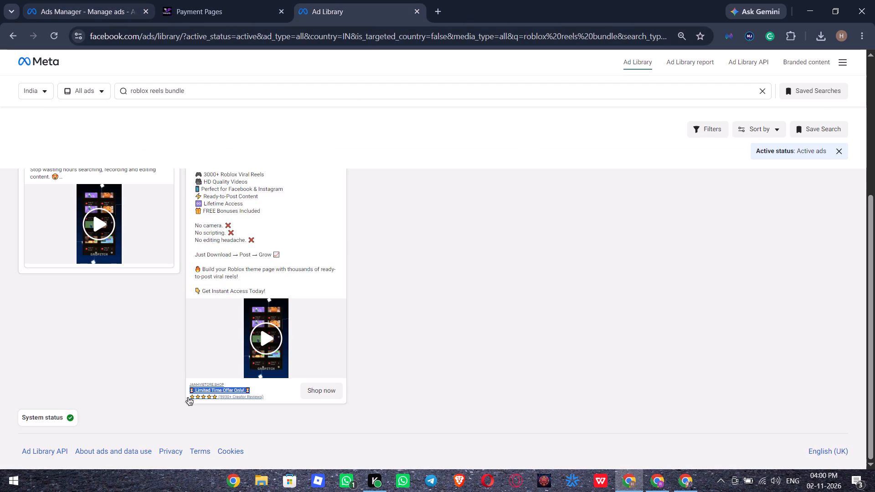
{"action": "triple_click", "coordinate": [183, 399]}
{"action": "key", "text": "ctrl+c"}
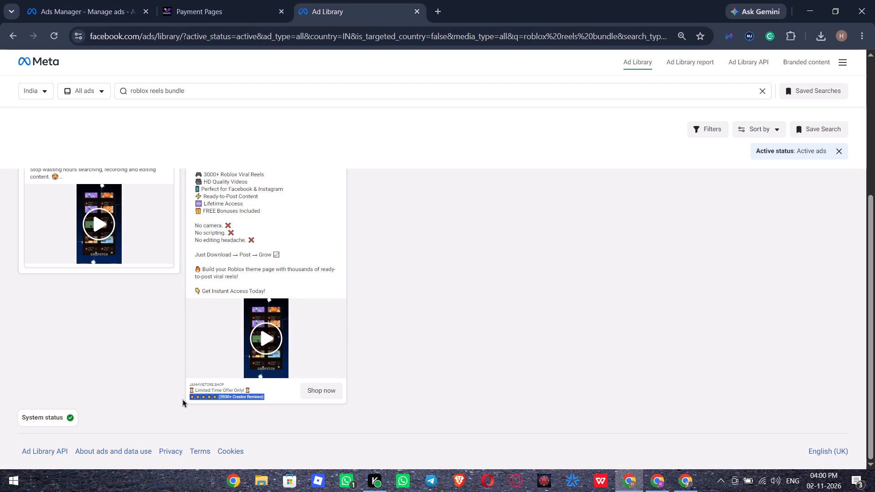
{"action": "left_click", "coordinate": [100, 0], "text": "ctrl"}
{"action": "left_click", "coordinate": [139, 321], "text": "ctrl"}
{"action": "key", "text": "ctrl+v"}
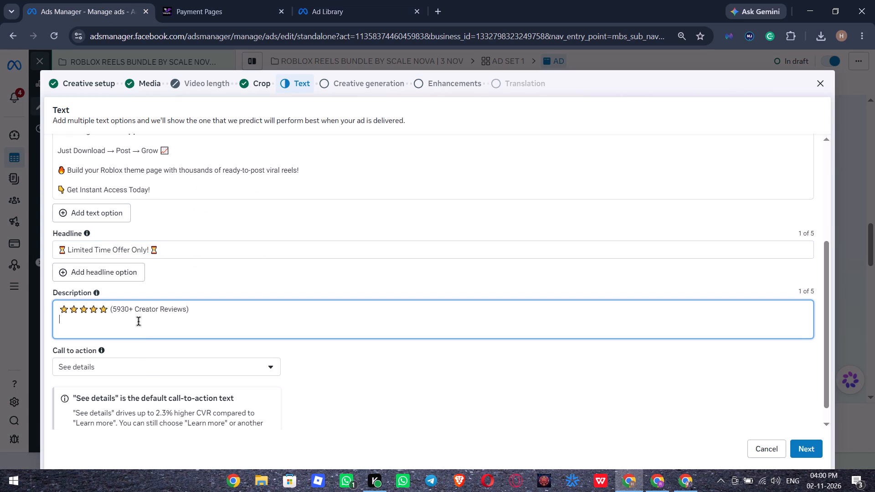
Set the ad's call to action to Download.
{"action": "left_click", "coordinate": [154, 357]}
{"action": "left_click", "coordinate": [154, 368]}
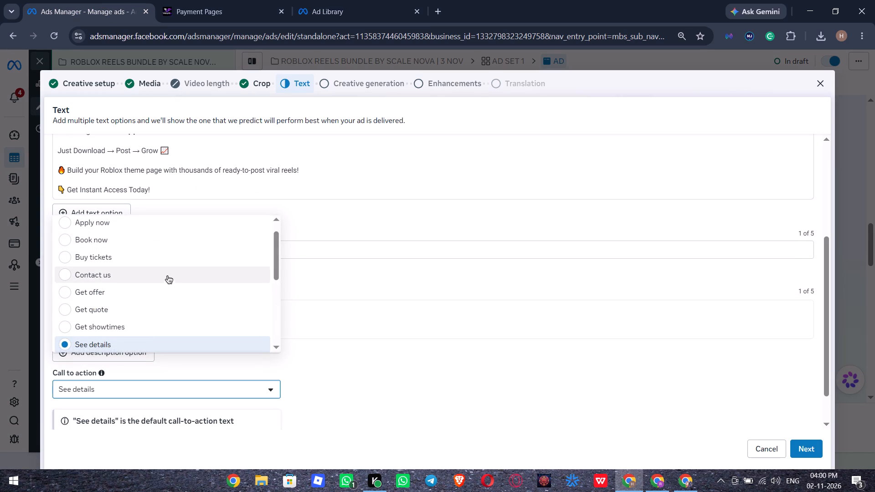
{"action": "scroll", "coordinate": [171, 271], "scroll_direction": "up", "scroll_amount": 4}
{"action": "left_click", "coordinate": [165, 218]}
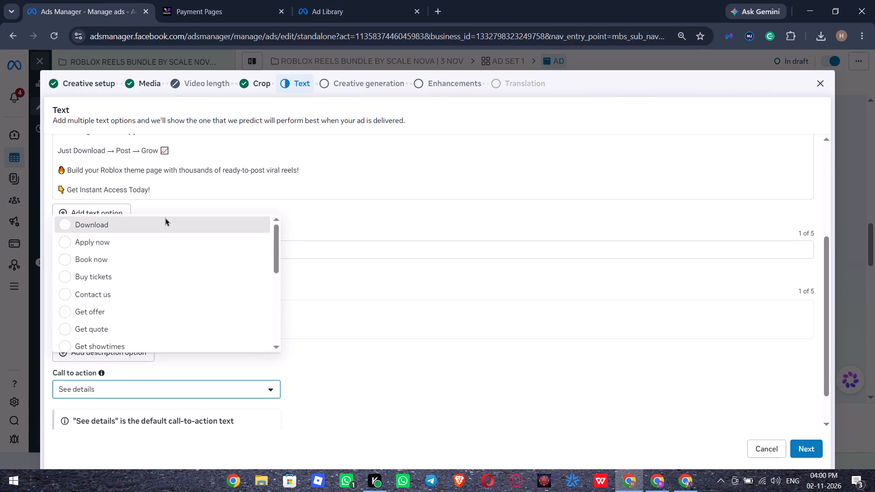
In the Enhancements stage, turn off Add details to ad layout and Video touch-ups, and finish the creative setup.
{"action": "left_click", "coordinate": [371, 89]}
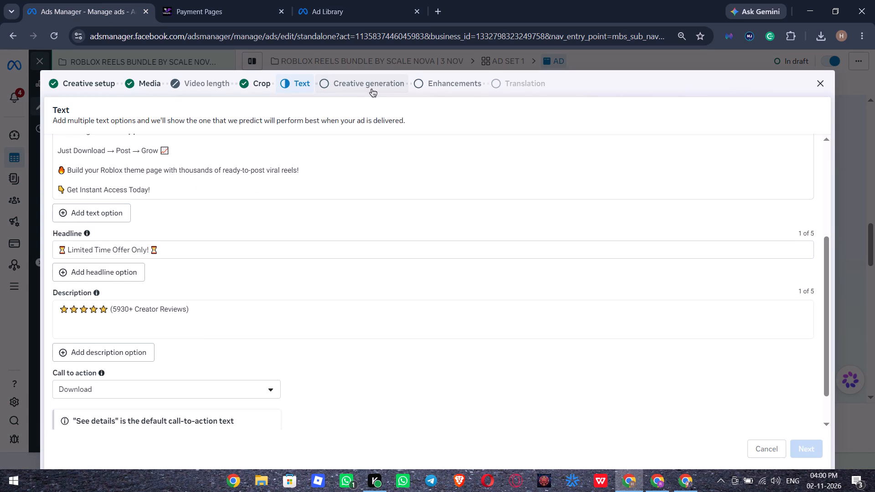
{"action": "left_click", "coordinate": [419, 85]}
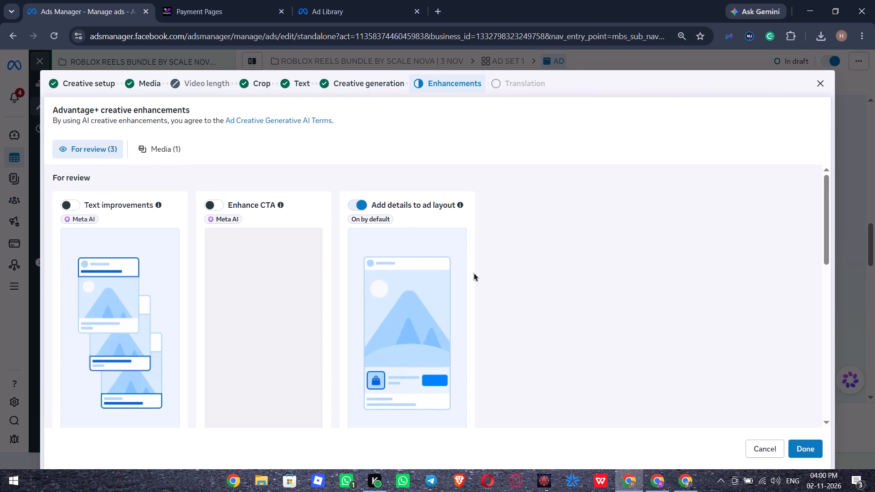
{"action": "left_click", "coordinate": [356, 205]}
{"action": "left_click", "coordinate": [499, 255]}
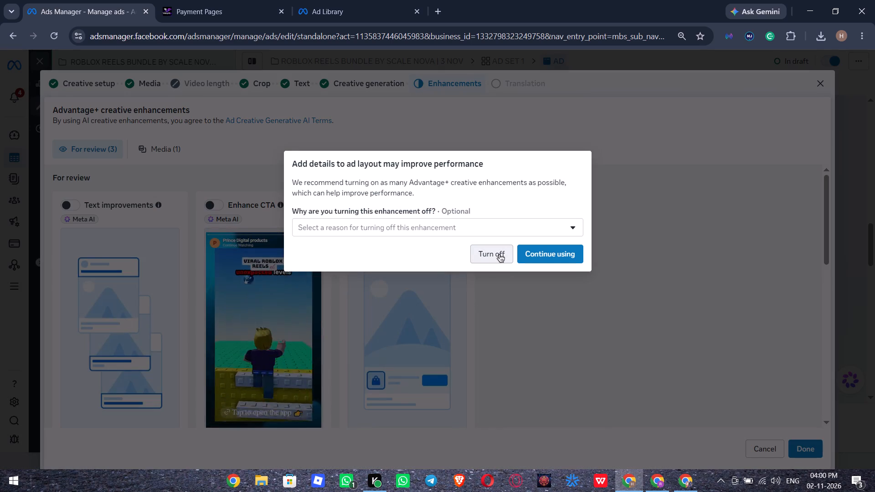
{"action": "scroll", "coordinate": [499, 255], "scroll_direction": "down", "scroll_amount": 7}
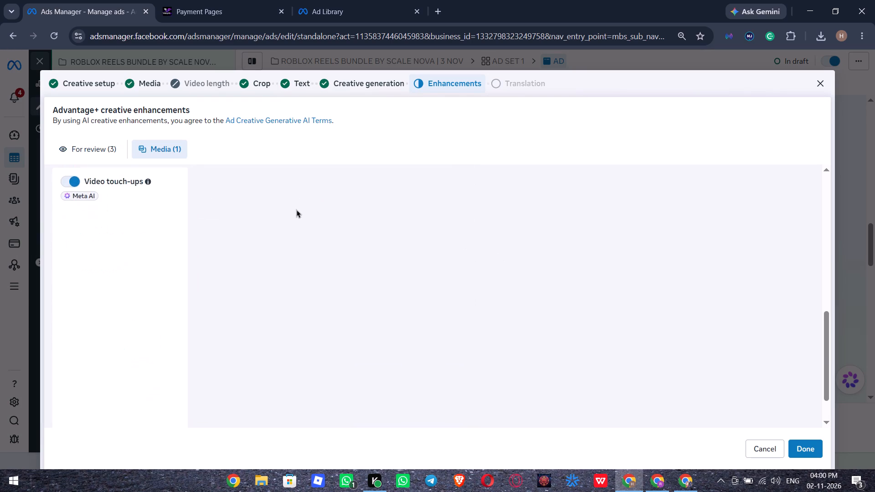
{"action": "scroll", "coordinate": [56, 173], "scroll_direction": "up", "scroll_amount": 1}
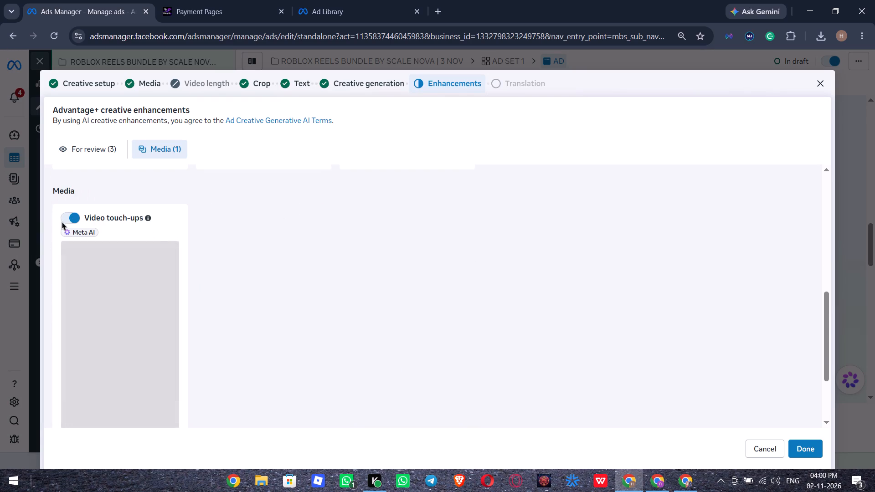
{"action": "left_click", "coordinate": [69, 220]}
{"action": "scroll", "coordinate": [474, 311], "scroll_direction": "down", "scroll_amount": 5}
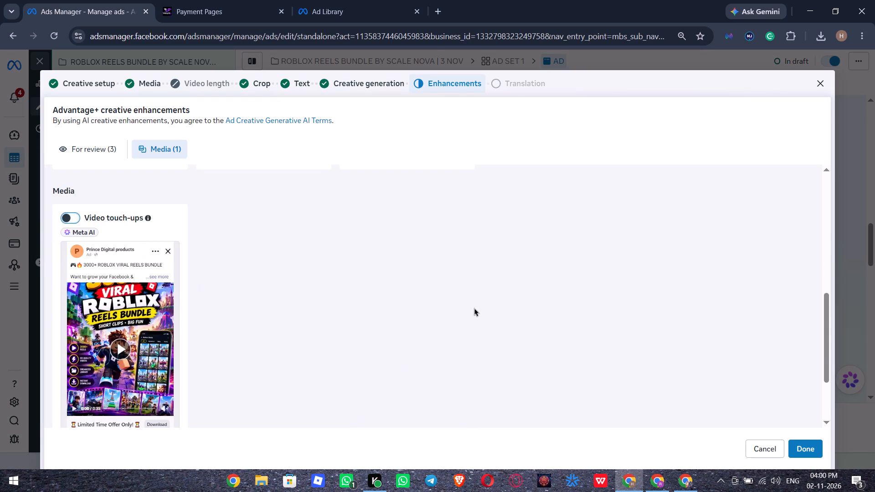
{"action": "scroll", "coordinate": [474, 307], "scroll_direction": "down", "scroll_amount": 9}
{"action": "left_click", "coordinate": [798, 447]}
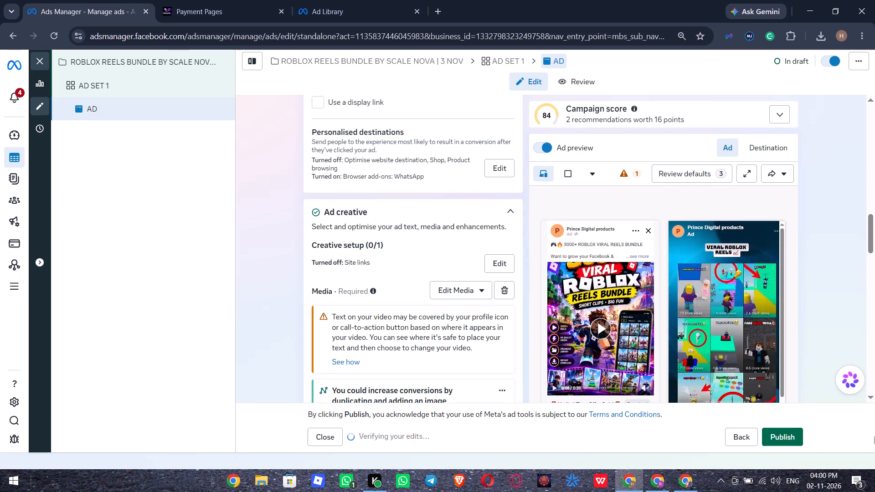
Review the ad's preview and its remaining settings, from the creative setup down to tracking and third-party reporting.
{"action": "scroll", "coordinate": [654, 327], "scroll_direction": "down", "scroll_amount": 1}
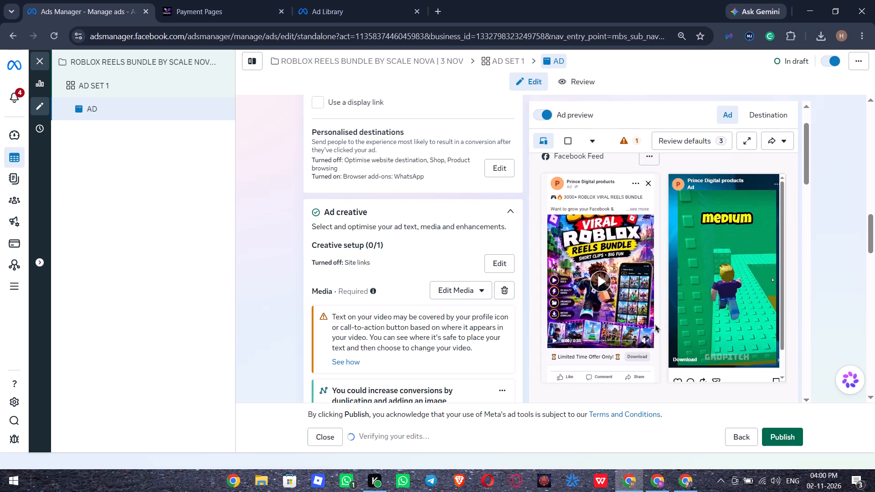
{"action": "scroll", "coordinate": [422, 233], "scroll_direction": "down", "scroll_amount": 7}
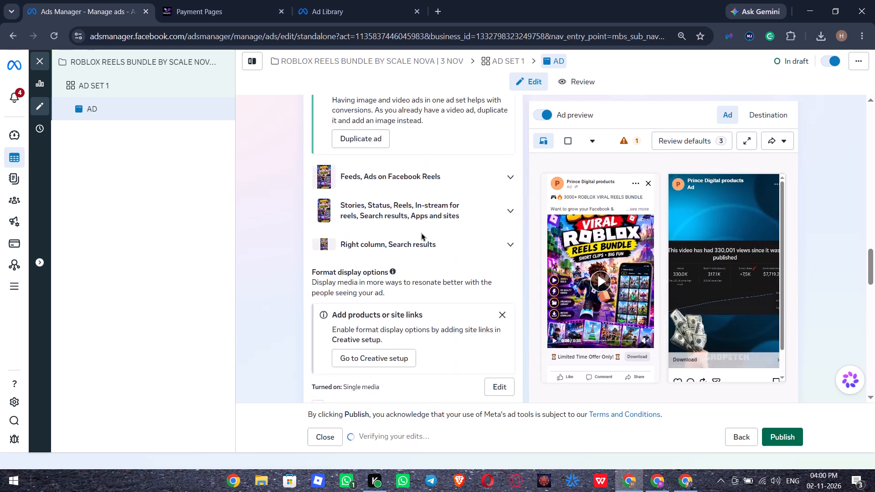
{"action": "scroll", "coordinate": [422, 233], "scroll_direction": "down", "scroll_amount": 15}
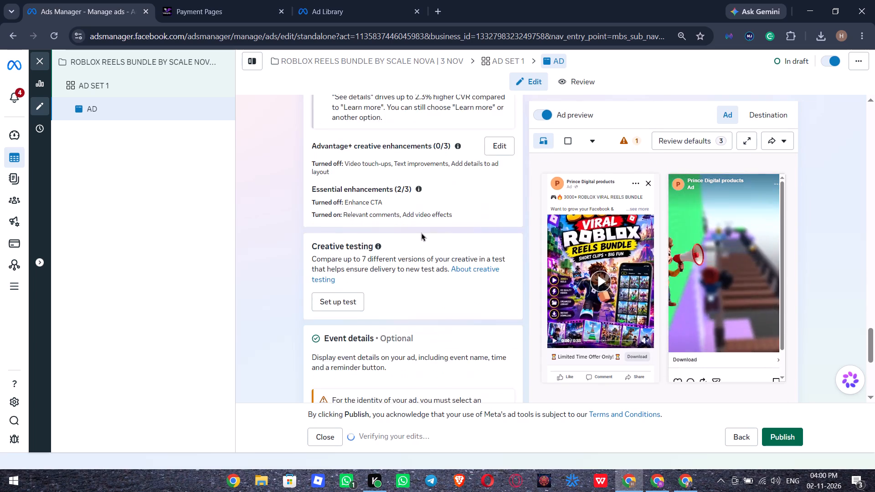
{"action": "scroll", "coordinate": [422, 233], "scroll_direction": "down", "scroll_amount": 13}
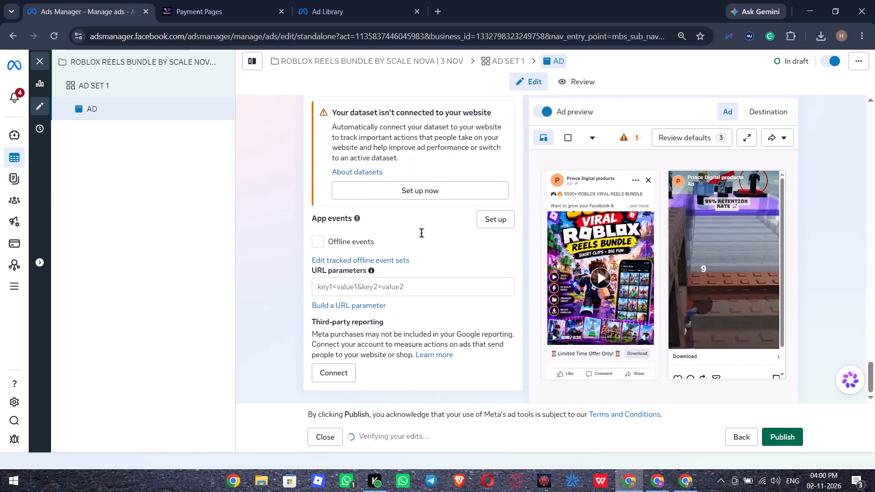
Turn off Browser add-ons in the ad's Personalised destinations and save the setting.
{"action": "scroll", "coordinate": [422, 233], "scroll_direction": "up", "scroll_amount": 20}
{"action": "scroll", "coordinate": [422, 233], "scroll_direction": "up", "scroll_amount": 5}
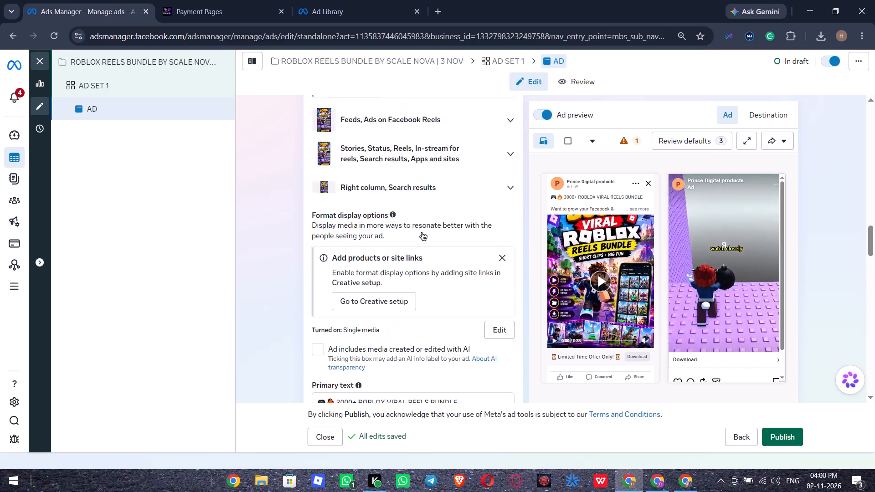
{"action": "scroll", "coordinate": [422, 233], "scroll_direction": "up", "scroll_amount": 6}
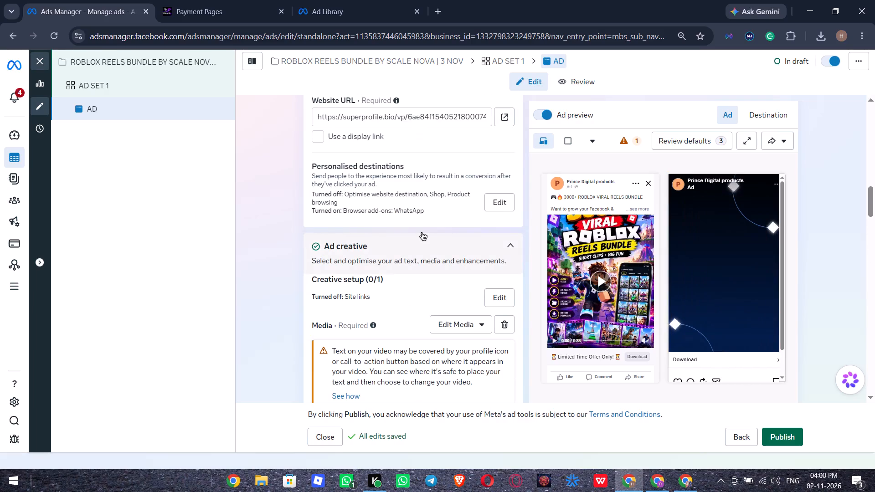
{"action": "left_click", "coordinate": [490, 202]}
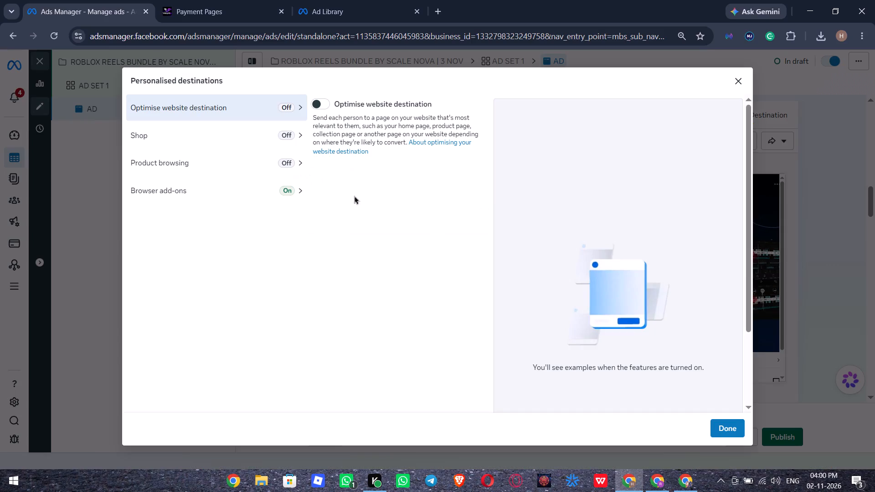
{"action": "left_click", "coordinate": [285, 199]}
{"action": "left_click", "coordinate": [318, 107]}
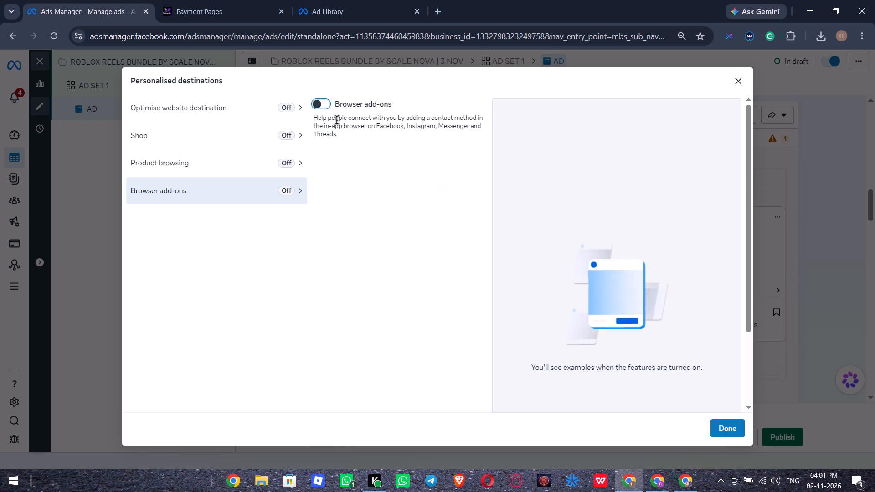
{"action": "left_click", "coordinate": [726, 427]}
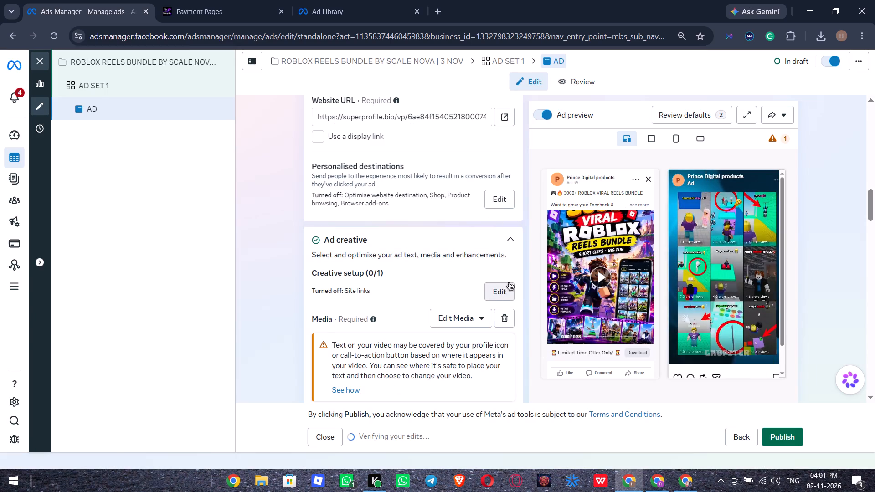
Rename the ad in the campaign structure as AD 1.
{"action": "scroll", "coordinate": [458, 291], "scroll_direction": "down", "scroll_amount": 1}
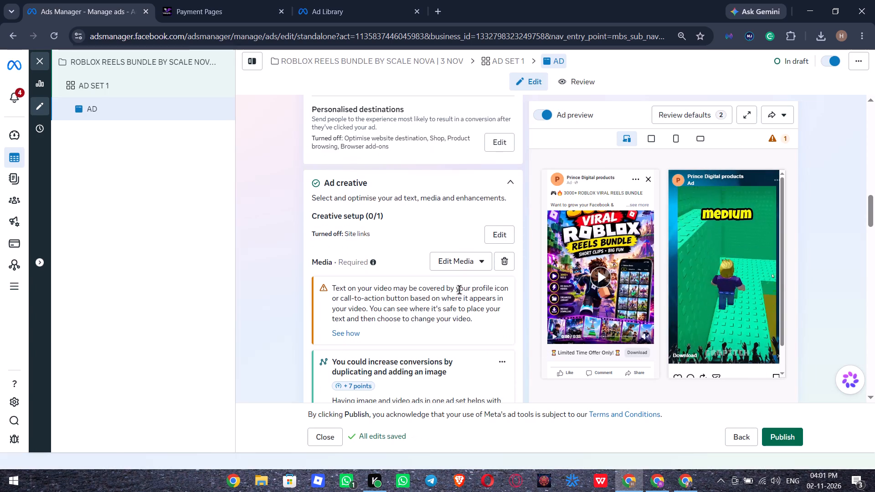
{"action": "double_click", "coordinate": [154, 114]}
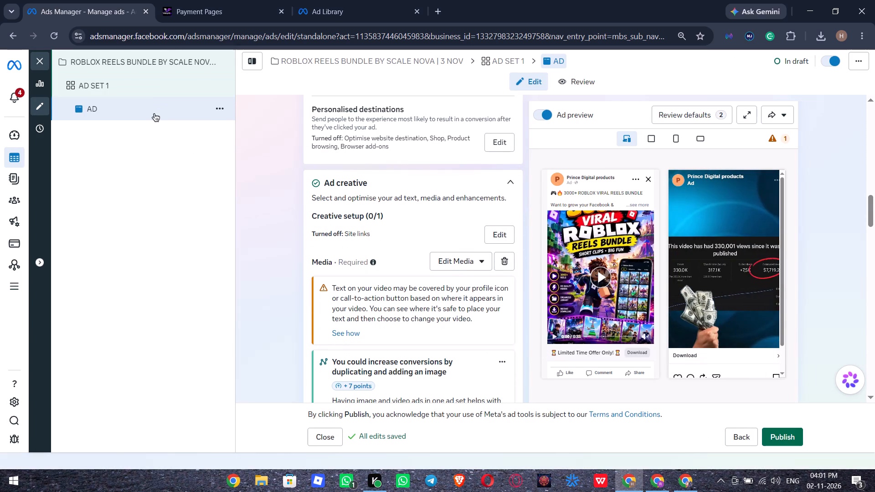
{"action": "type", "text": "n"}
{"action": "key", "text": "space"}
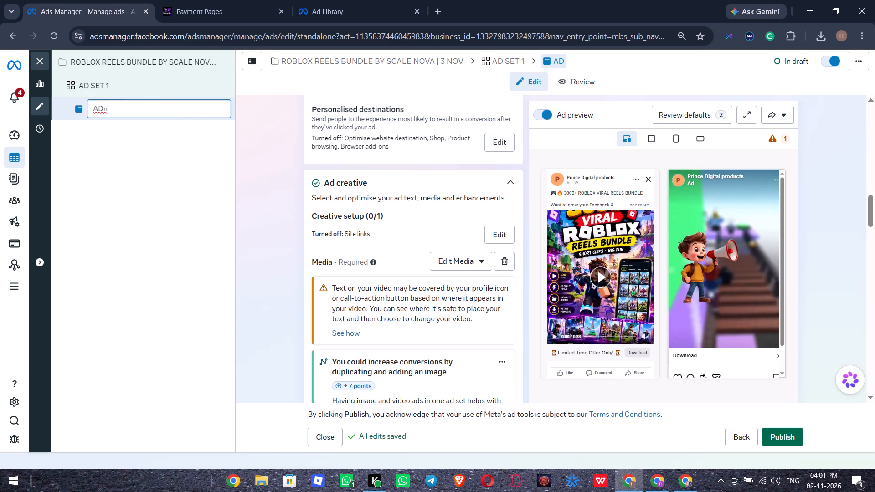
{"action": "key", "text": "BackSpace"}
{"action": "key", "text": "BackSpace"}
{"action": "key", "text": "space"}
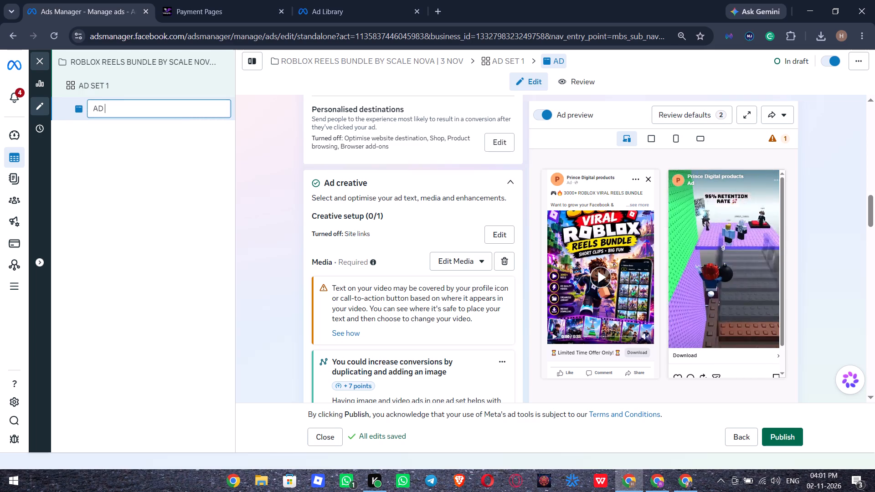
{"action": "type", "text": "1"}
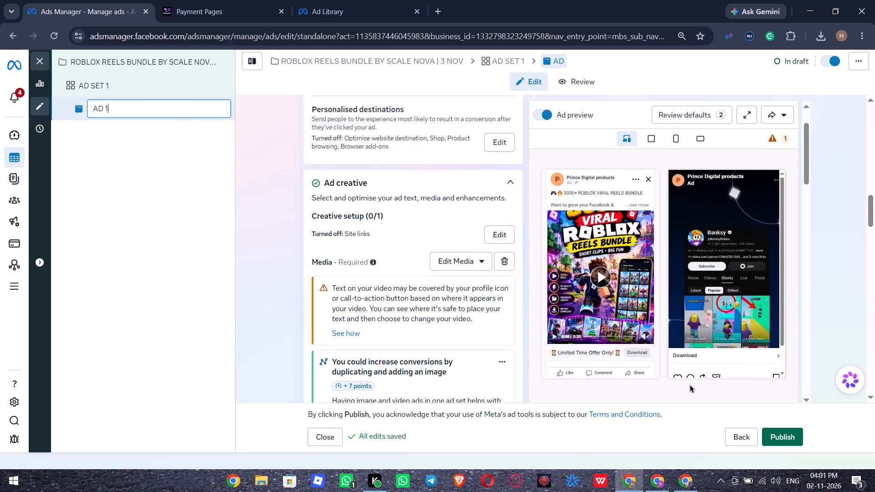
Publish the ad and proceed with UPI as the payment method.
{"action": "left_click", "coordinate": [783, 430]}
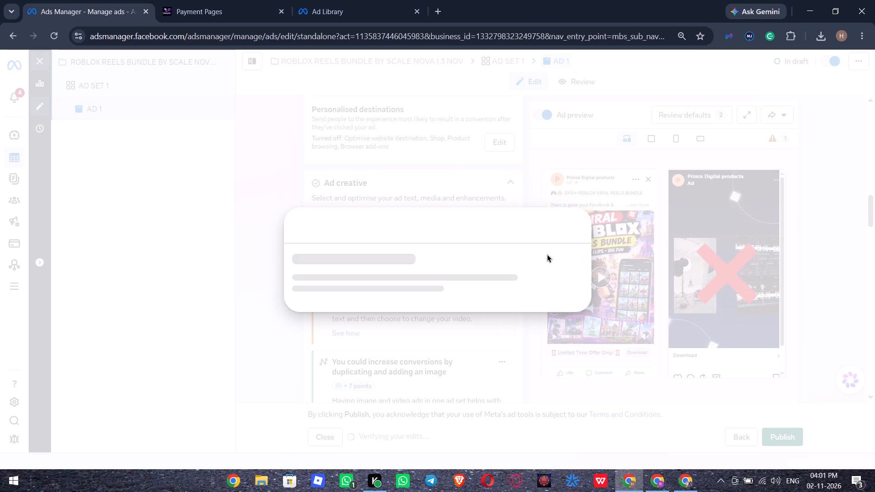
{"action": "left_click", "coordinate": [559, 378]}
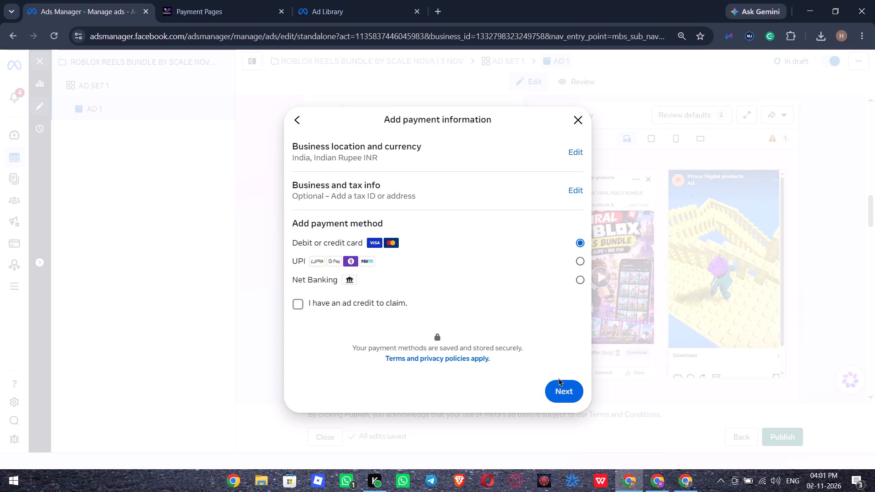
{"action": "left_click", "coordinate": [553, 262]}
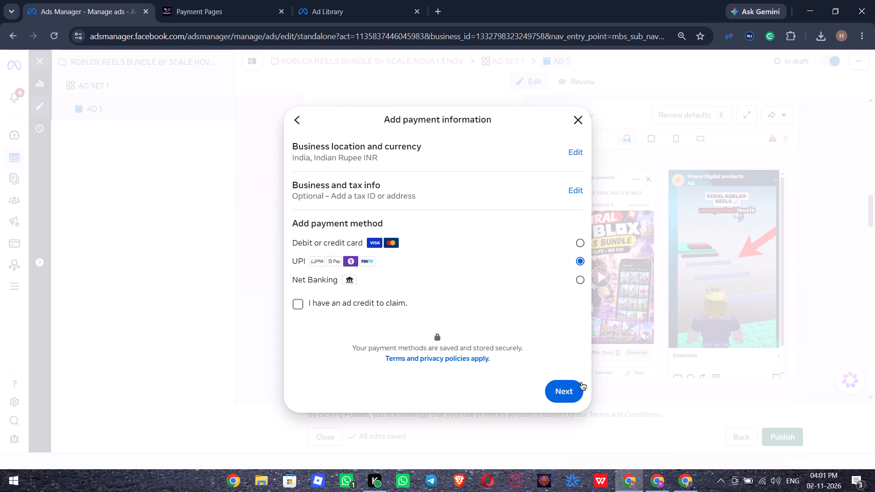
{"action": "left_click", "coordinate": [566, 387]}
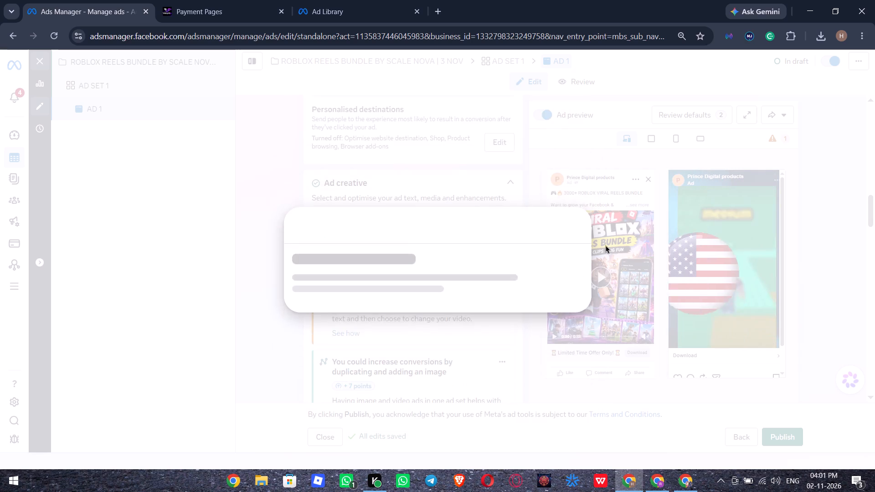
Select the county/region for the business address in the business info form.
{"action": "left_click", "coordinate": [416, 217]}
{"action": "scroll", "coordinate": [405, 332], "scroll_direction": "down", "scroll_amount": 3}
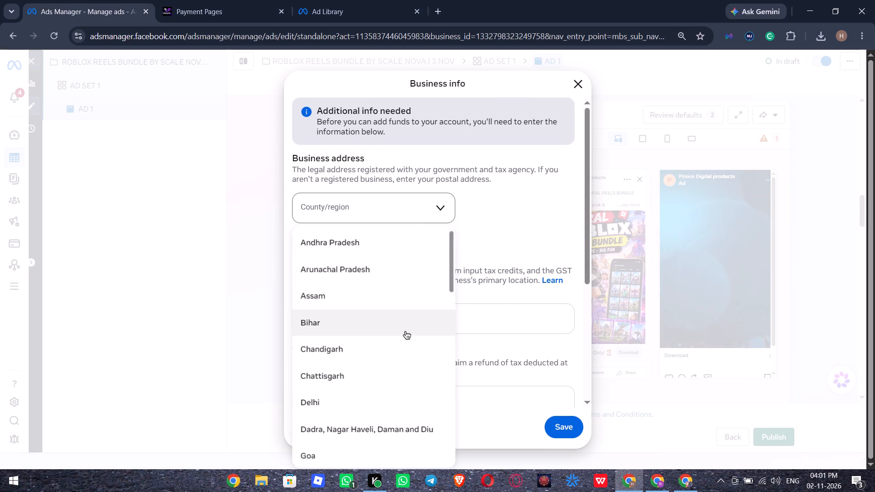
{"action": "scroll", "coordinate": [405, 332], "scroll_direction": "down", "scroll_amount": 7}
{"action": "scroll", "coordinate": [405, 332], "scroll_direction": "up", "scroll_amount": 5}
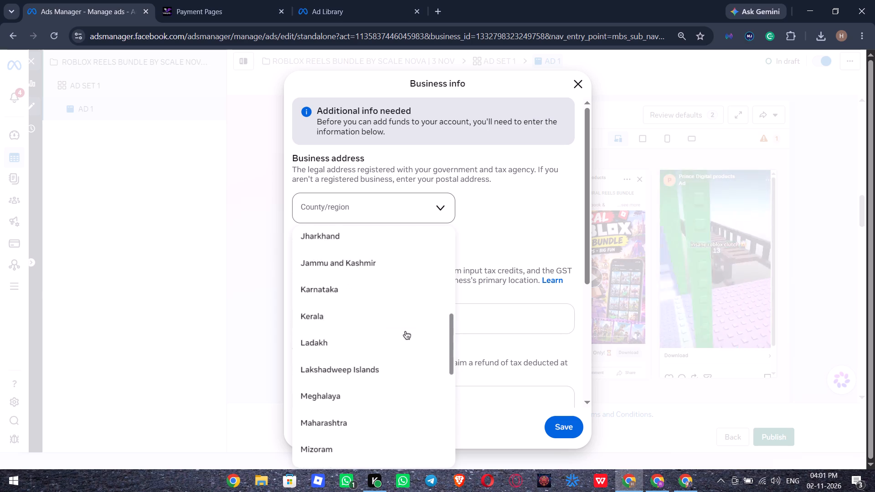
{"action": "scroll", "coordinate": [396, 268], "scroll_direction": "up", "scroll_amount": 3}
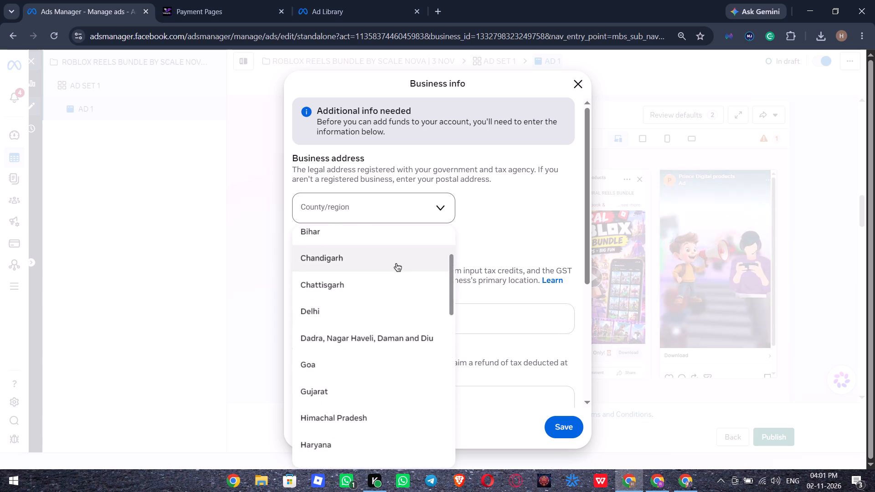
{"action": "scroll", "coordinate": [396, 264], "scroll_direction": "up", "scroll_amount": 3}
{"action": "scroll", "coordinate": [388, 361], "scroll_direction": "down", "scroll_amount": 3}
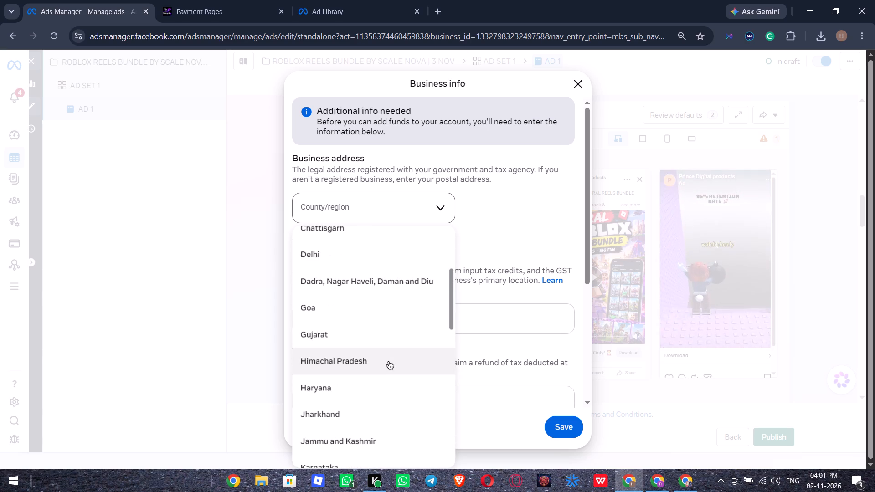
{"action": "scroll", "coordinate": [389, 360], "scroll_direction": "down", "scroll_amount": 6}
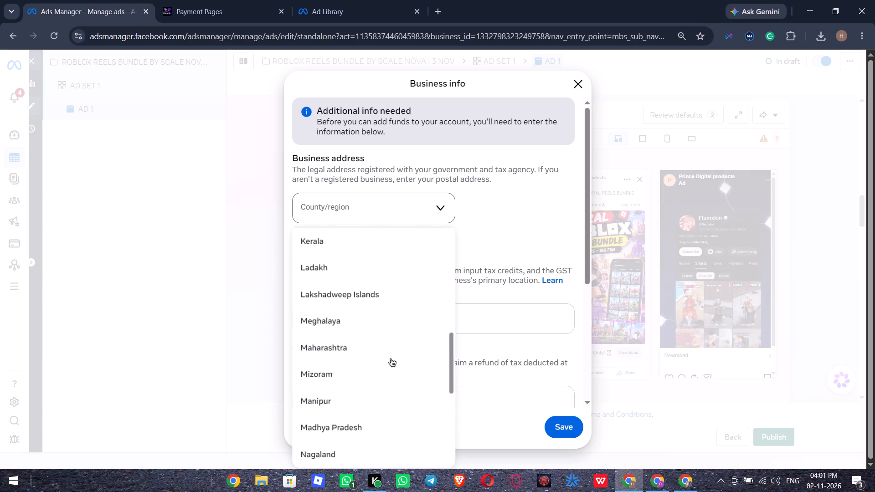
{"action": "left_click", "coordinate": [385, 251]}
Set the advertising purpose to not buying ads for business purposes, confirm the information is accurate, and save the business info.
{"action": "scroll", "coordinate": [458, 245], "scroll_direction": "down", "scroll_amount": 6}
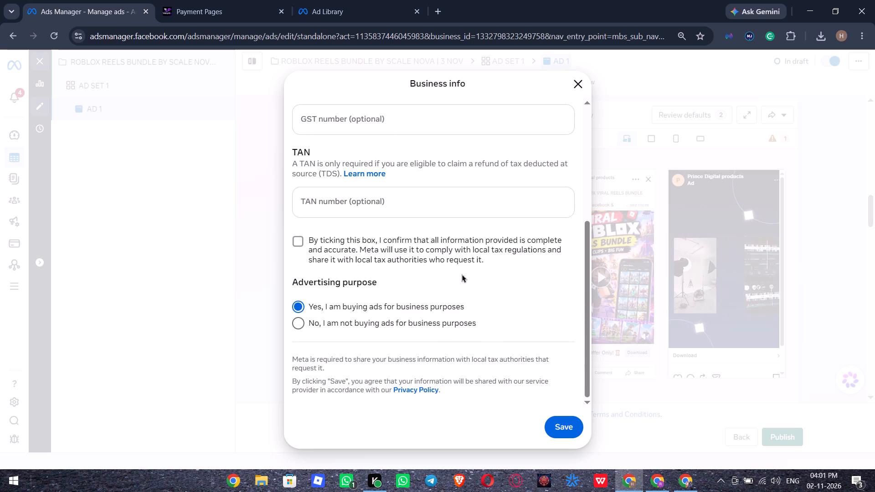
{"action": "left_click", "coordinate": [322, 326]}
{"action": "left_click", "coordinate": [304, 247]}
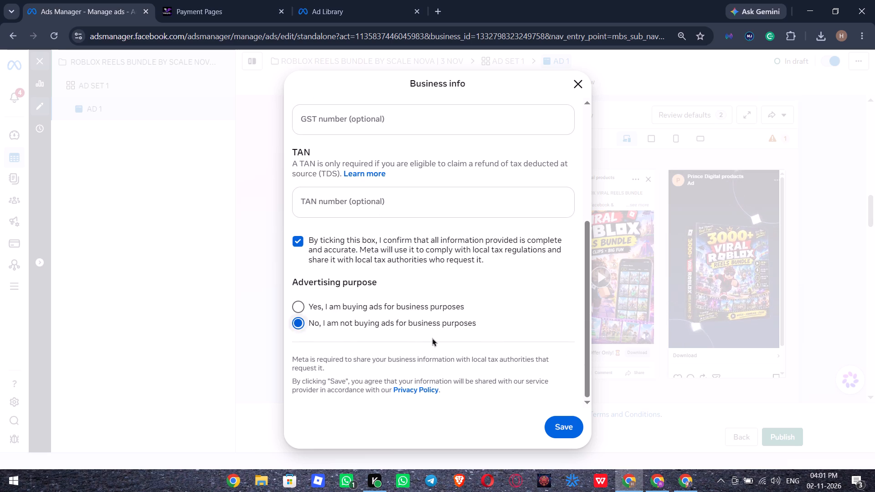
{"action": "left_click_drag", "start_coordinate": [573, 440], "coordinate": [566, 431]}
{"action": "left_click", "coordinate": [563, 425]}
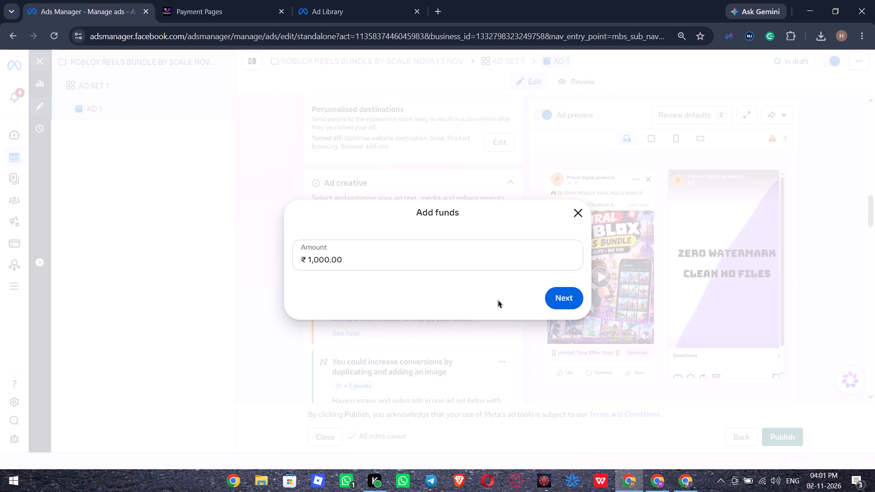
Set the amount of funds to add to ₹300 and continue to payment.
{"action": "triple_click", "coordinate": [536, 260]}
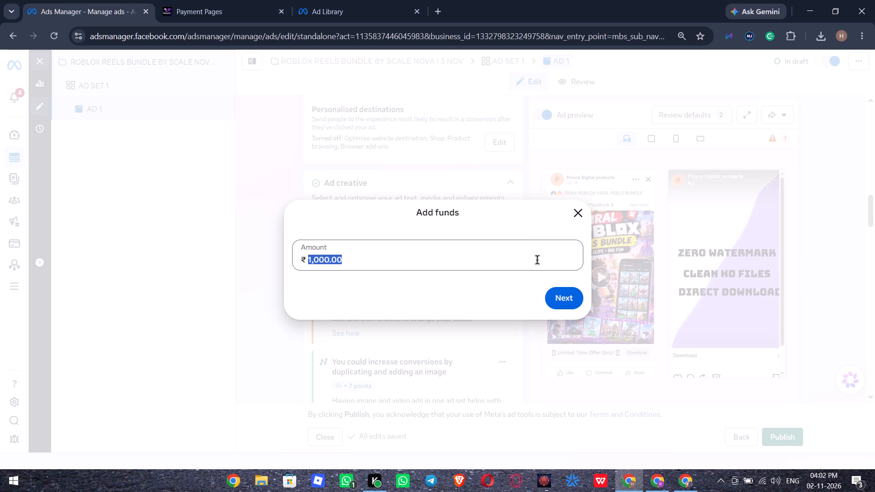
{"action": "key", "text": "BackSpace"}
{"action": "key", "text": "BackSpace"}
{"action": "key", "text": "BackSpace"}
{"action": "key", "text": "BackSpace"}
{"action": "key", "text": "BackSpace"}
{"action": "key", "text": "BackSpace"}
{"action": "key", "text": "BackSpace"}
{"action": "key", "text": "BackSpace"}
{"action": "key", "text": "BackSpace"}
{"action": "key", "text": "BackSpace"}
{"action": "key", "text": "BackSpace"}
{"action": "key", "text": "BackSpace"}
{"action": "key", "text": "BackSpace"}
{"action": "key", "text": "BackSpace"}
{"action": "key", "text": "BackSpace"}
{"action": "key", "text": "BackSpace"}
{"action": "key", "text": "BackSpace"}
{"action": "key", "text": "BackSpace"}
{"action": "key", "text": "BackSpace"}
{"action": "key", "text": "BackSpace"}
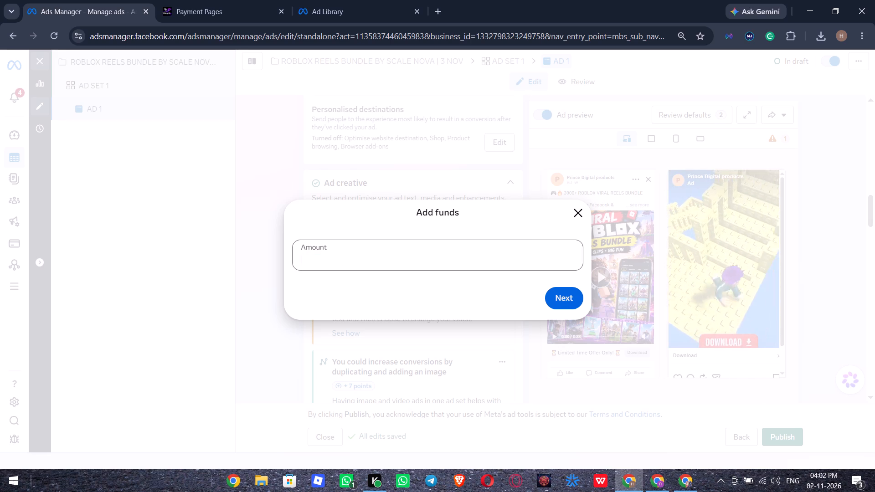
{"action": "type", "text": "300"}
{"action": "key", "text": "Return"}
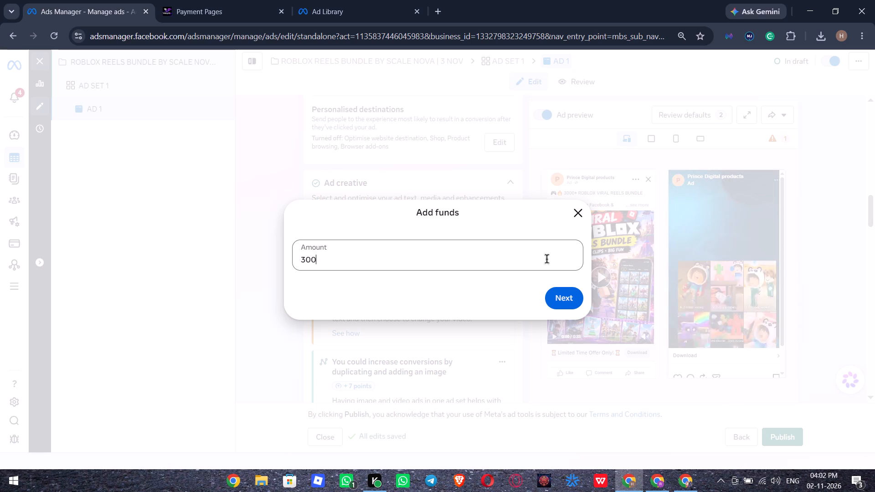
{"action": "left_click", "coordinate": [561, 300]}
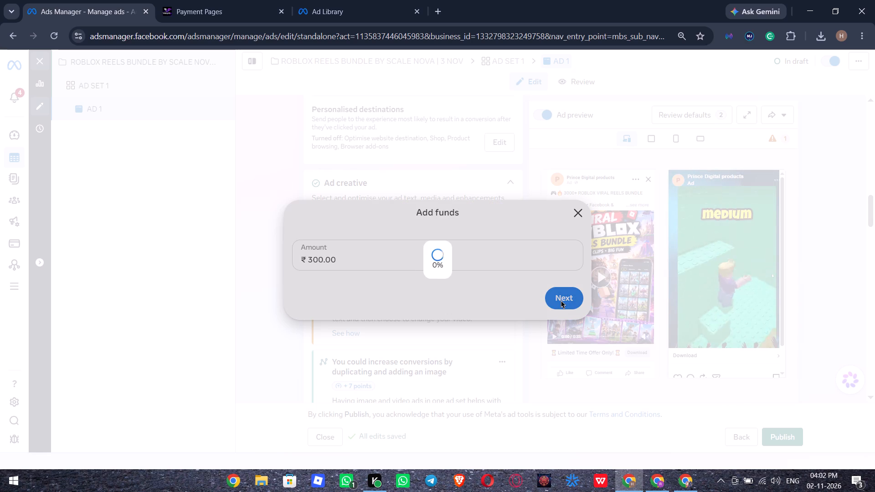
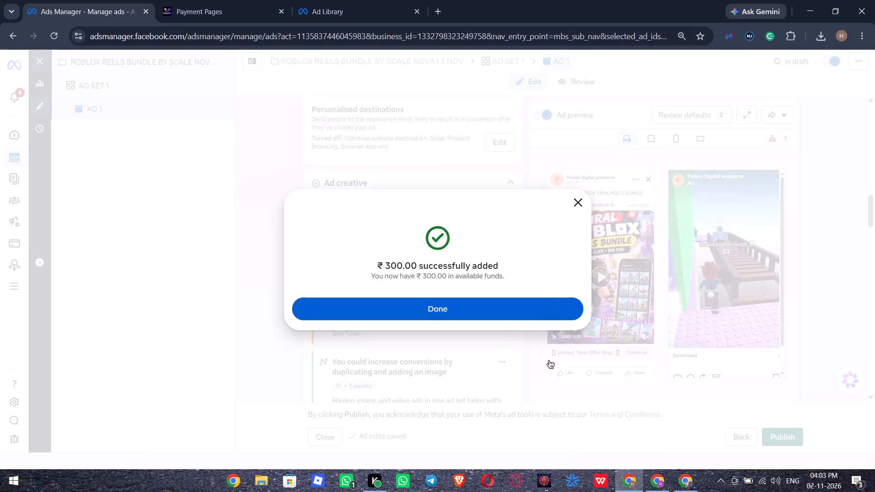
Finish adding the funds, decline the suggested AI ad variations during publishing, and dismiss the remaining notices in the ads list.
{"action": "left_click", "coordinate": [544, 304]}
{"action": "left_click", "coordinate": [459, 309]}
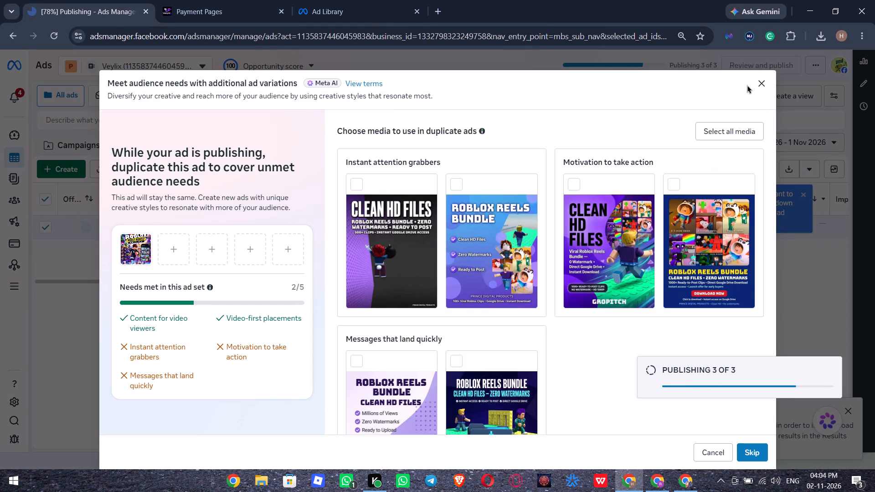
{"action": "left_click", "coordinate": [762, 84]}
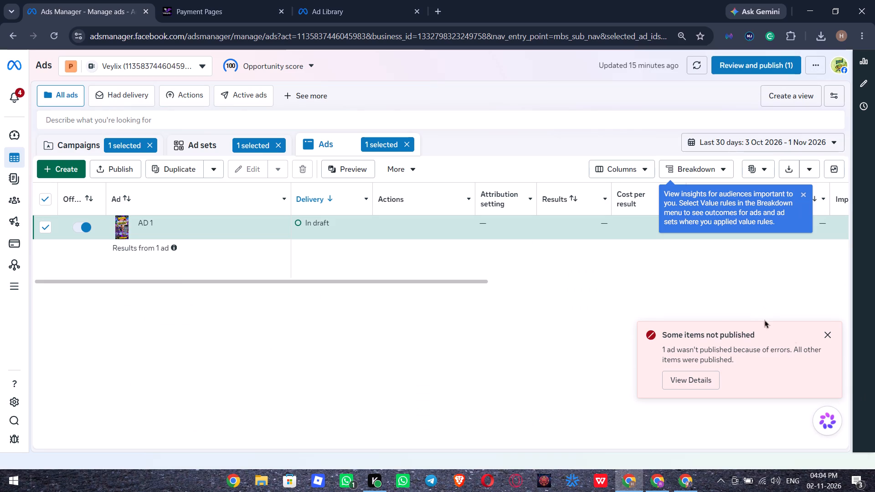
{"action": "left_click", "coordinate": [822, 338]}
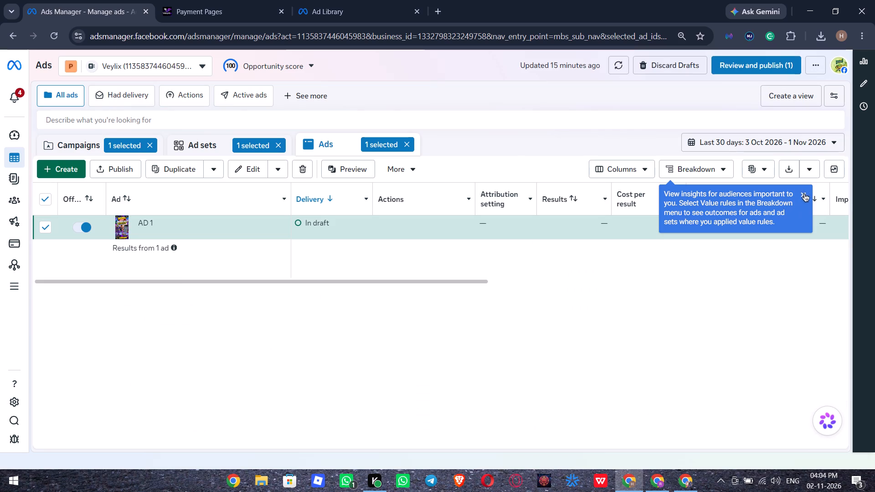
{"action": "left_click", "coordinate": [803, 195]}
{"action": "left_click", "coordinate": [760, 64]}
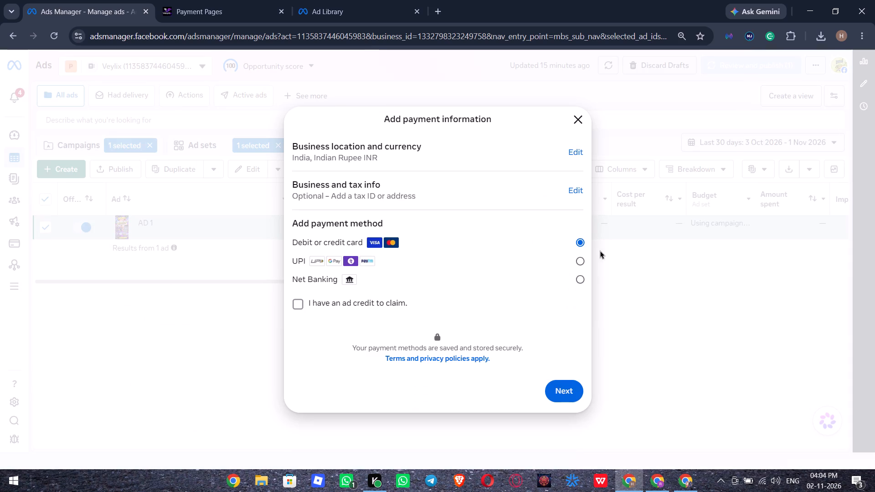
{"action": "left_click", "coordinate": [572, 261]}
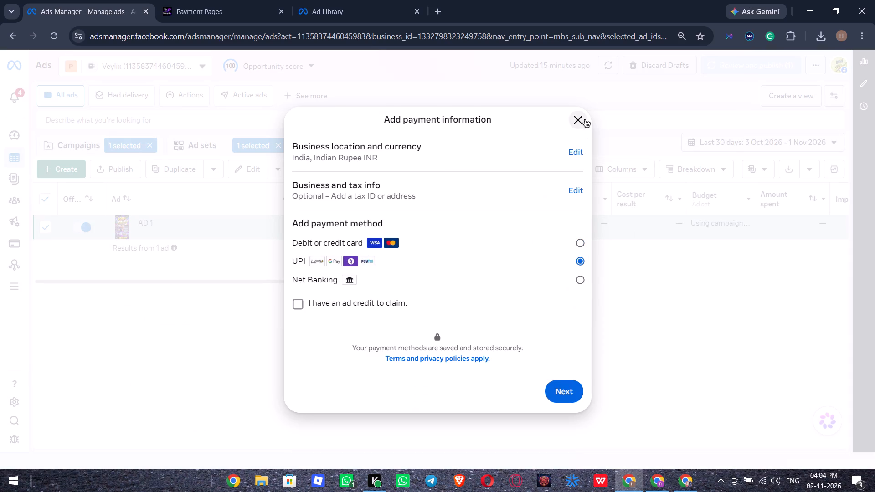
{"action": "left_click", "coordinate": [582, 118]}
Reload the ads list, review the draft items, and open AD 1 to examine its publishing error.
{"action": "left_click", "coordinate": [53, 31]}
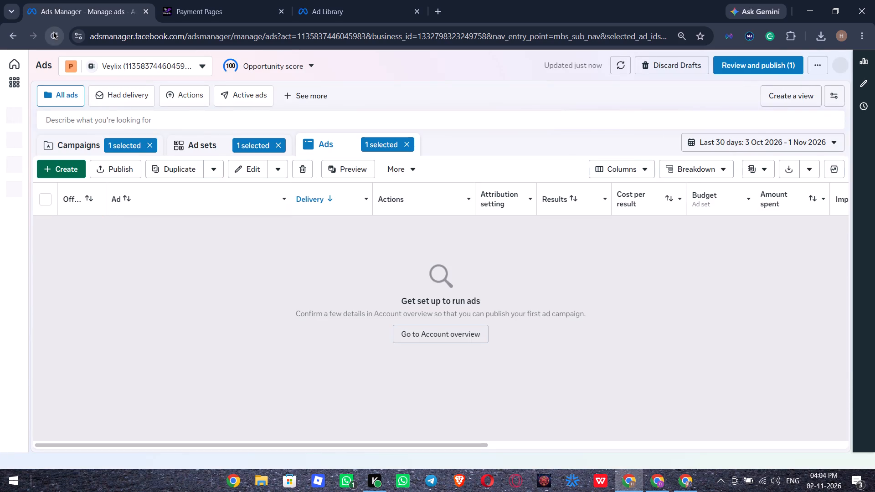
{"action": "left_click", "coordinate": [732, 70]}
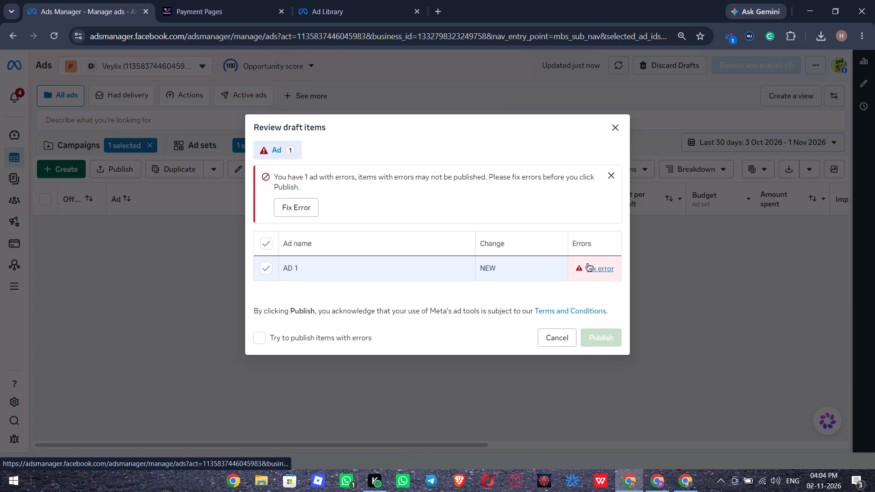
{"action": "left_click", "coordinate": [592, 267]}
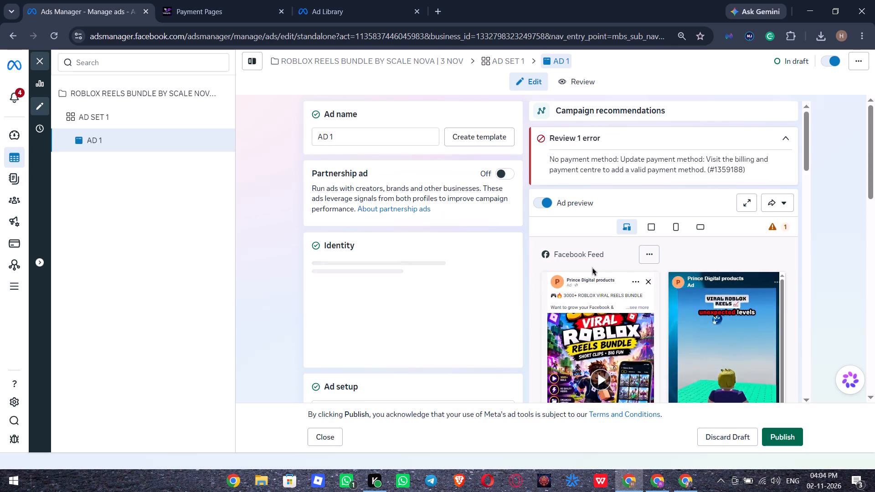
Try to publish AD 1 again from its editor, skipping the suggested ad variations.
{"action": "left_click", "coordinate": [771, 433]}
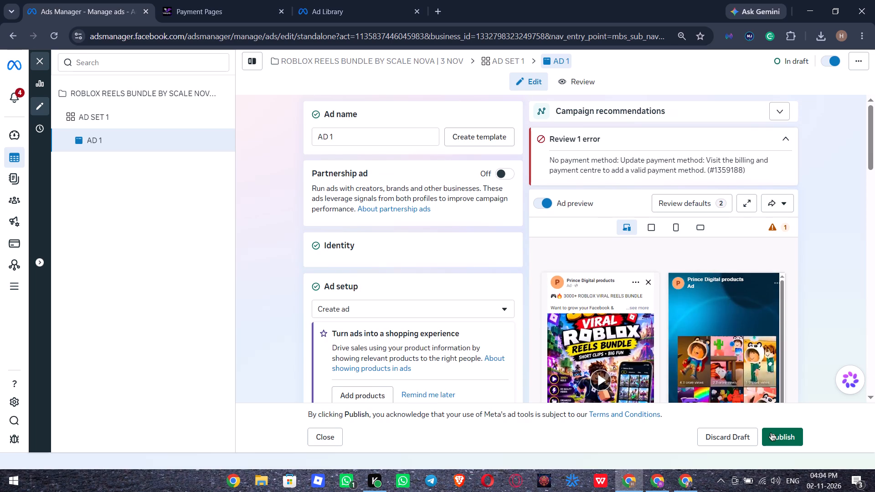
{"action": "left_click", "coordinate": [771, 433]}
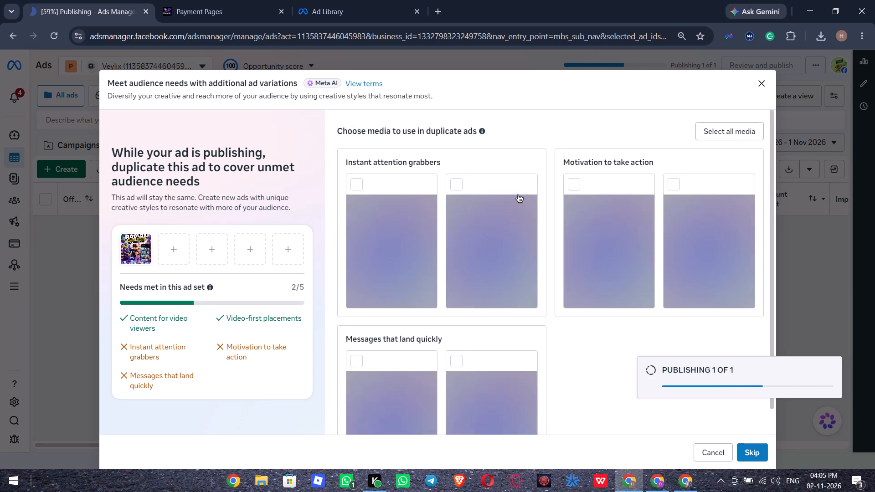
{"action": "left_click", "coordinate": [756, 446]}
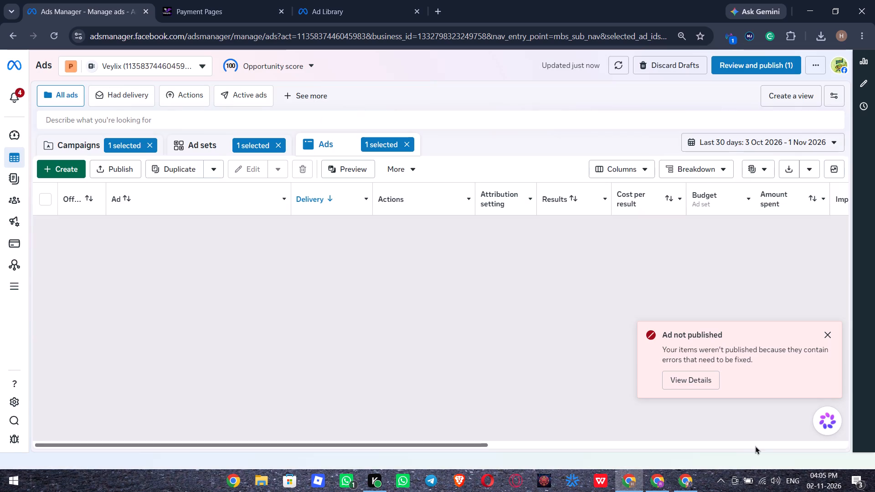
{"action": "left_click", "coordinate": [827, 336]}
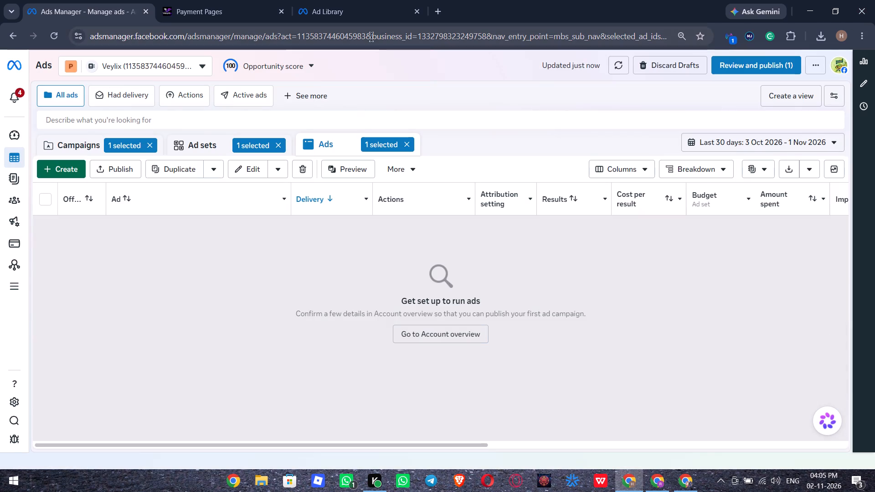
Close the Ads Manager browser tab.
{"action": "left_click", "coordinate": [146, 12]}
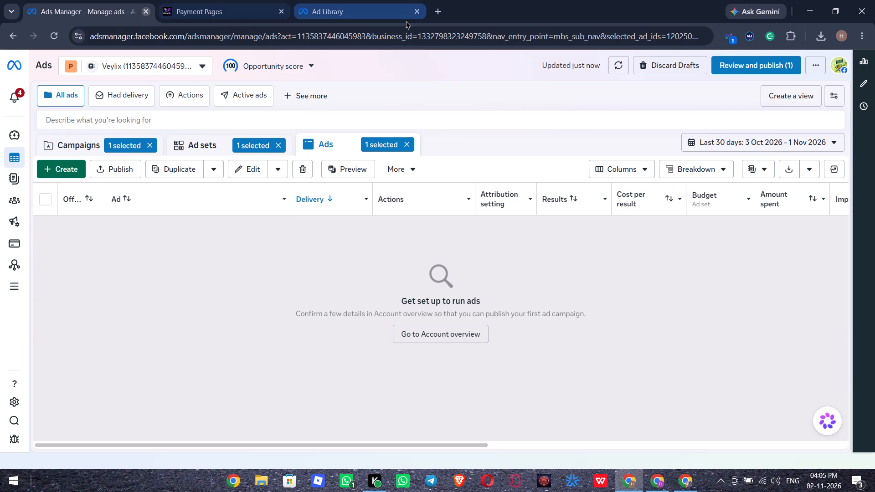
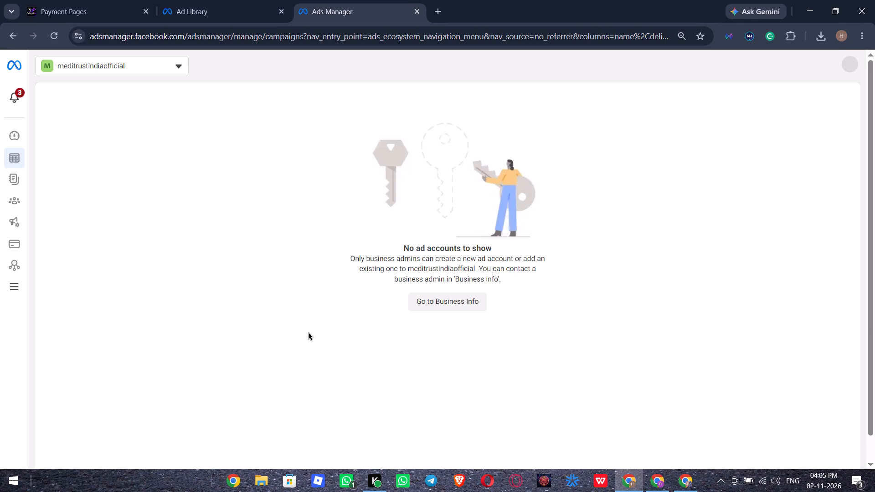
Open the business and ad account selector for meditrustindiaofficial in Ads Manager.
{"action": "left_click", "coordinate": [171, 63]}
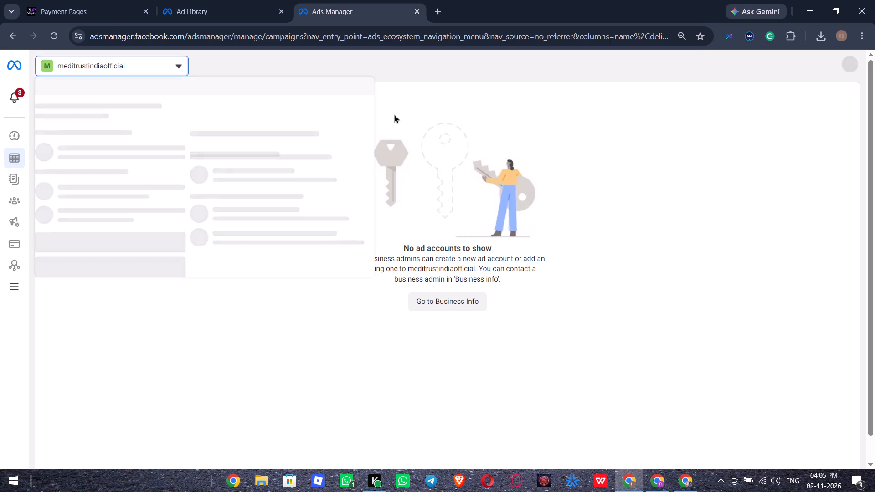
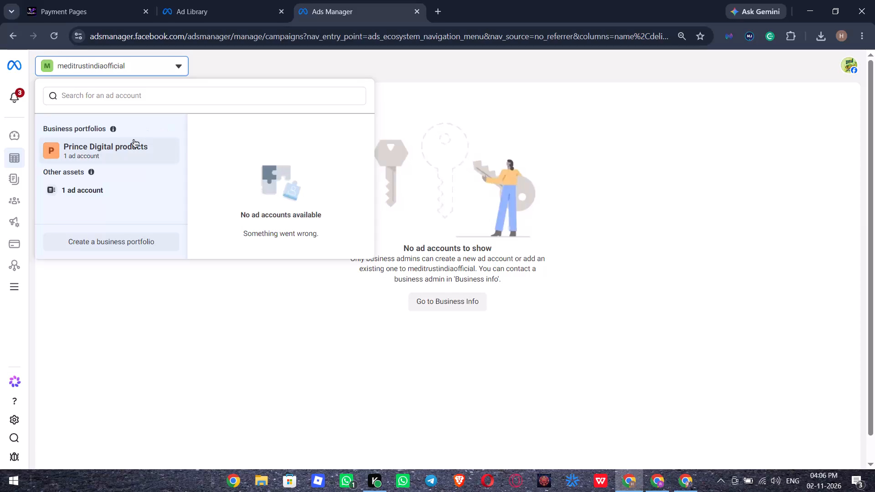
Switch to the Veylix ad account in the Prince Digital products business portfolio.
{"action": "left_click", "coordinate": [134, 140]}
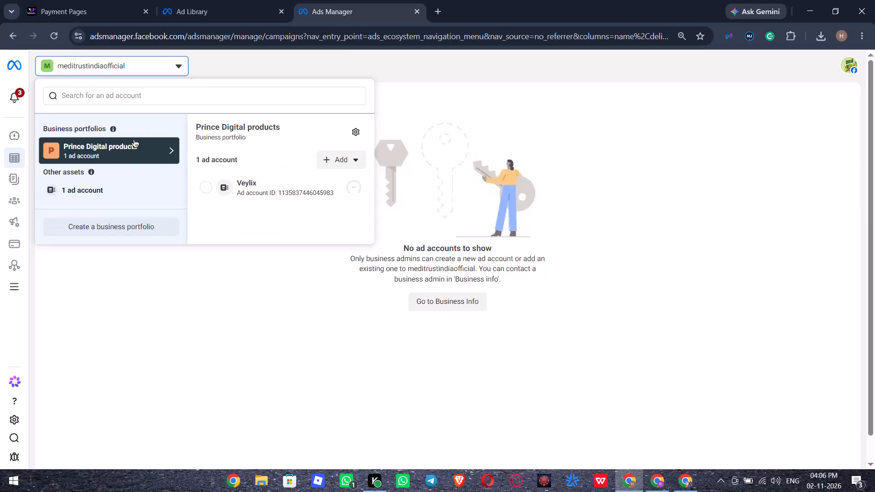
{"action": "left_click", "coordinate": [245, 195]}
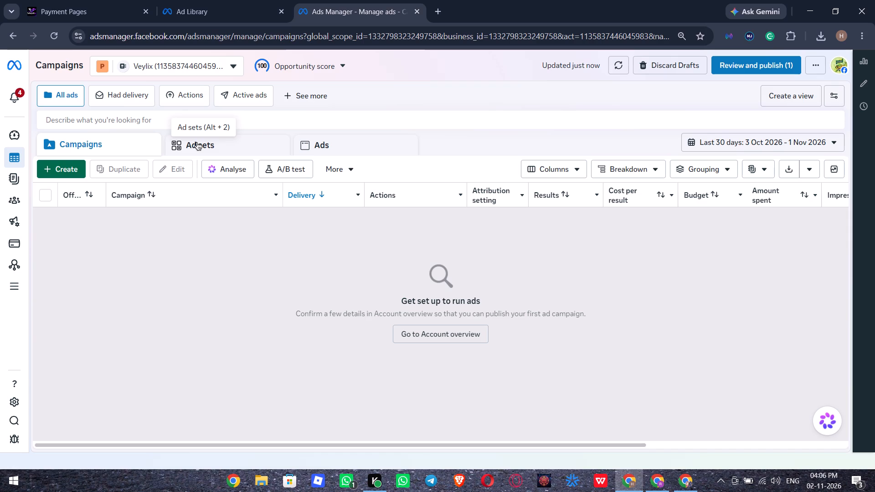
Review the Veylix account's draft items across all ads and go to the ad that has the error.
{"action": "left_click", "coordinate": [71, 98]}
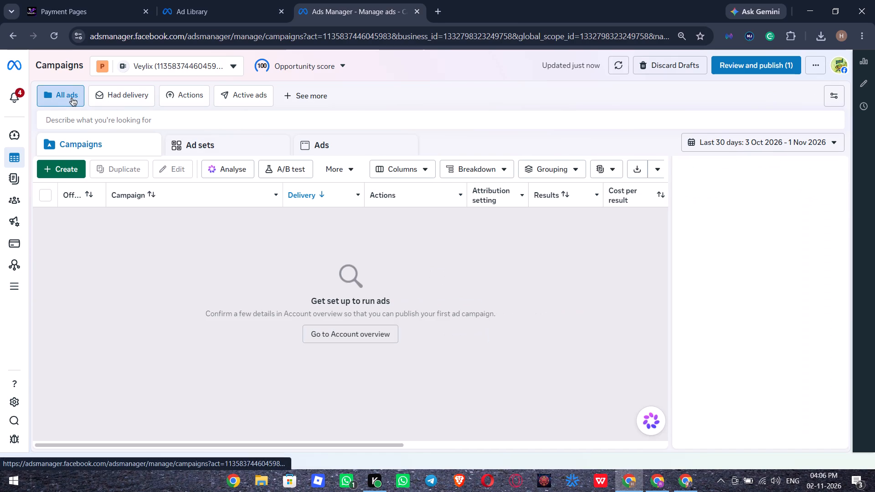
{"action": "left_click", "coordinate": [787, 50]}
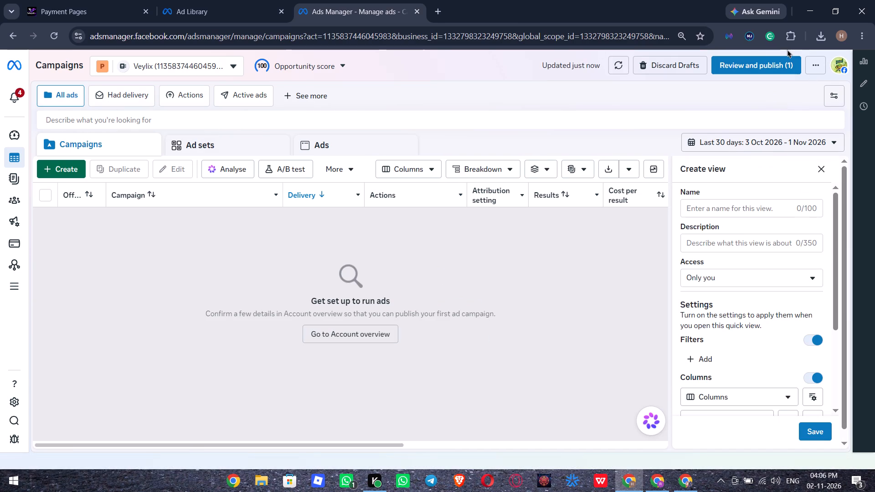
{"action": "left_click", "coordinate": [784, 62]}
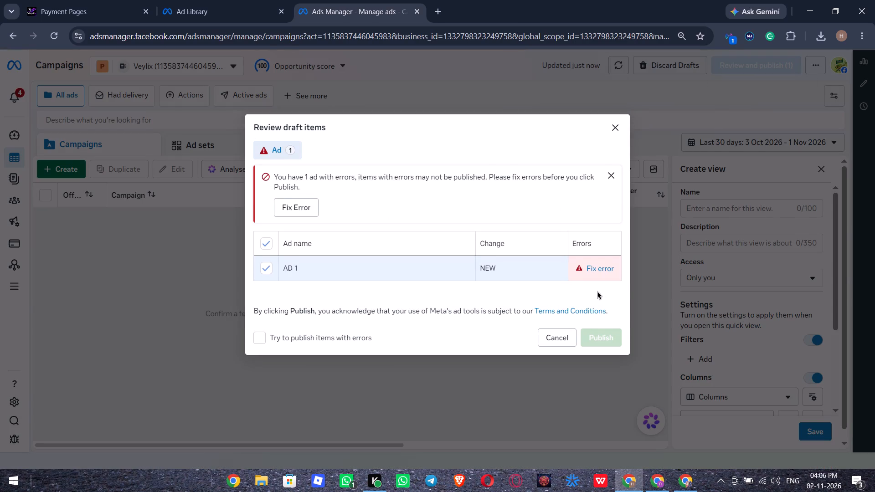
{"action": "left_click", "coordinate": [305, 205]}
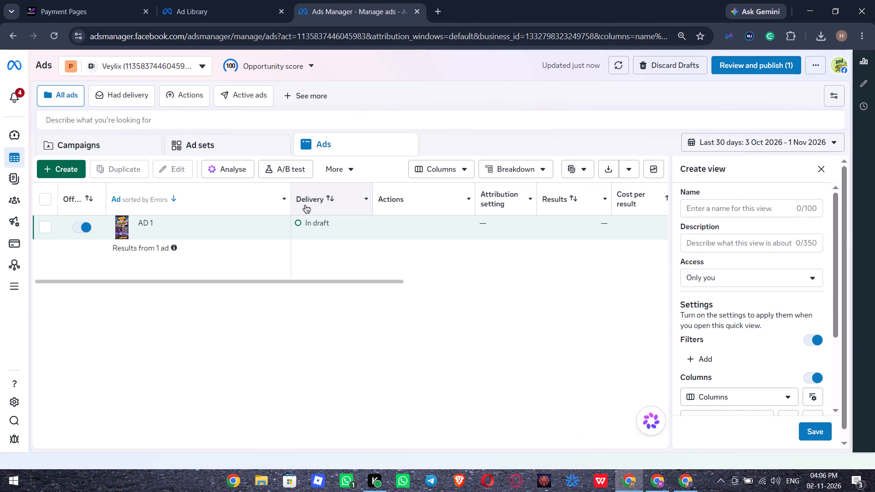
Open AD SET 1 for editing and switch to AD 1 inside it to check its error.
{"action": "left_click", "coordinate": [271, 150]}
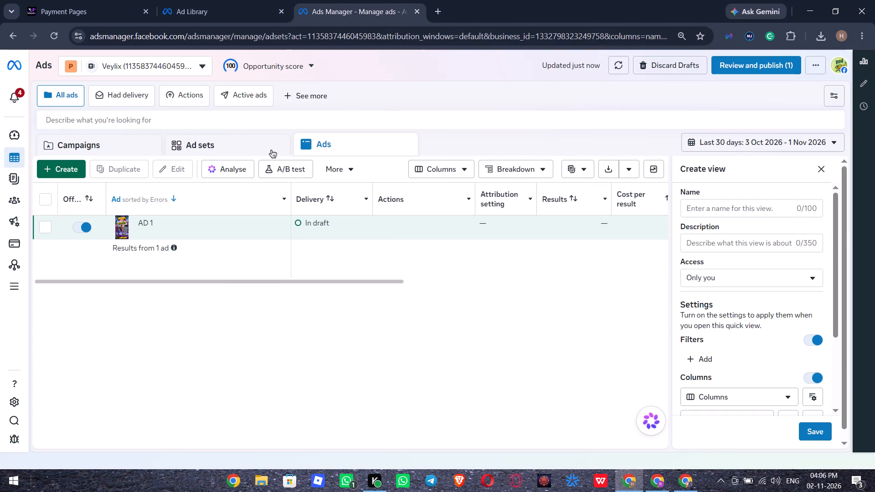
{"action": "left_click", "coordinate": [147, 141]}
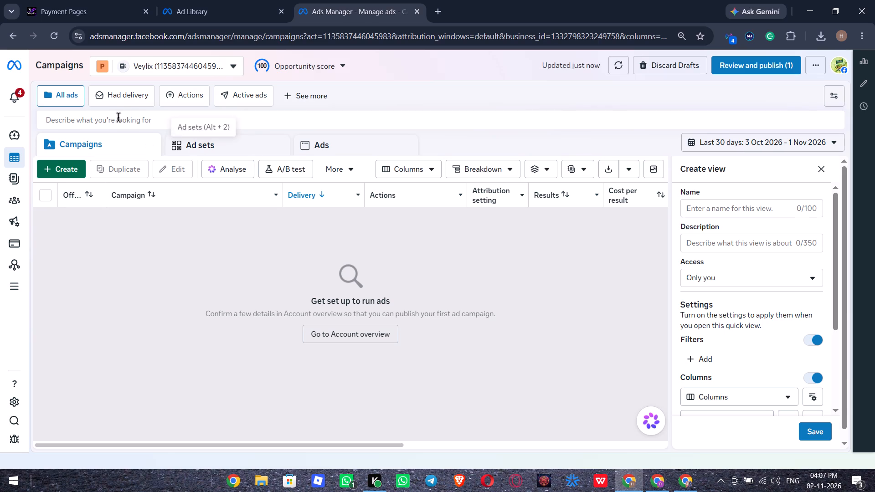
{"action": "left_click", "coordinate": [226, 139]}
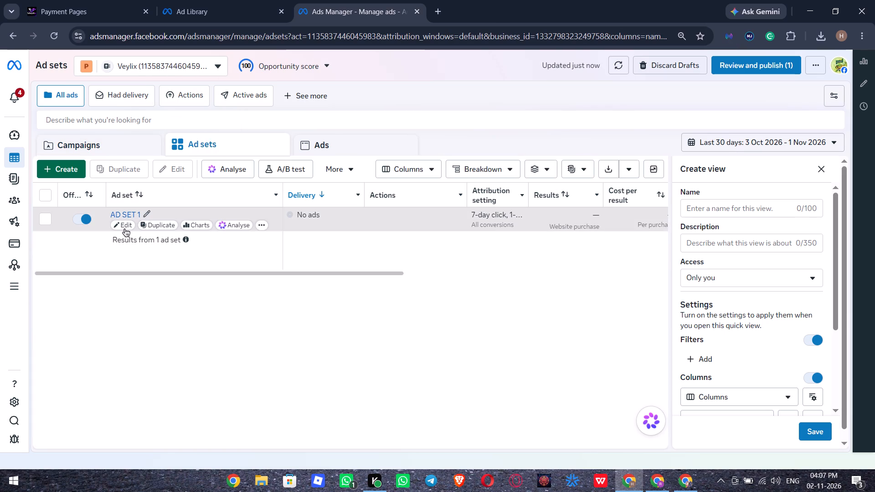
{"action": "left_click", "coordinate": [124, 228]}
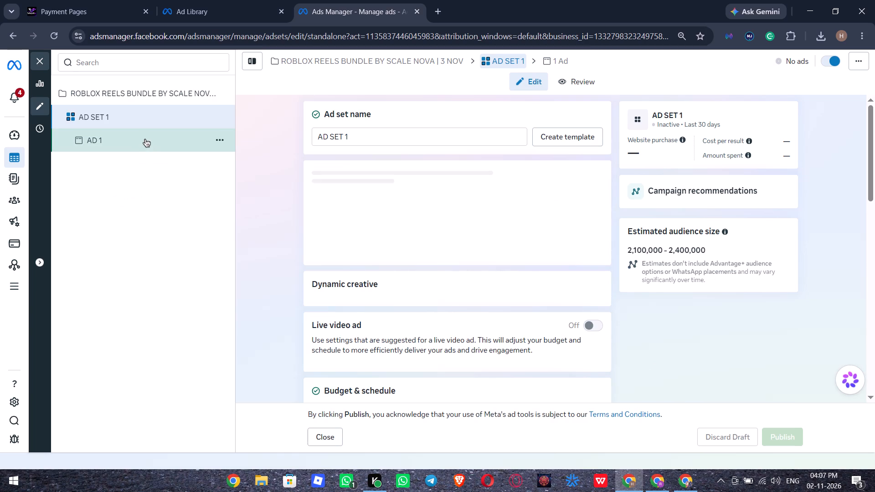
{"action": "left_click", "coordinate": [145, 139]}
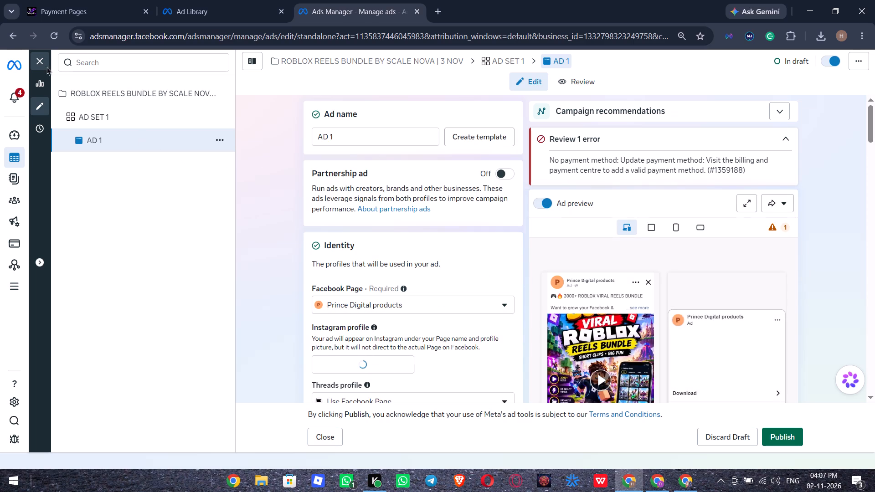
Leave the AD 1 editor without publishing, opting out of the publish reminder, and close the unsaved Create view form.
{"action": "left_click", "coordinate": [34, 60]}
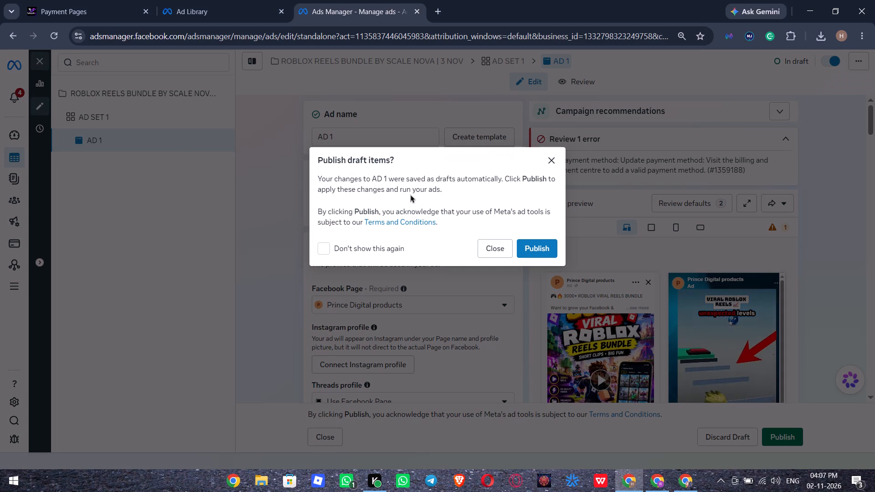
{"action": "left_click", "coordinate": [319, 248]}
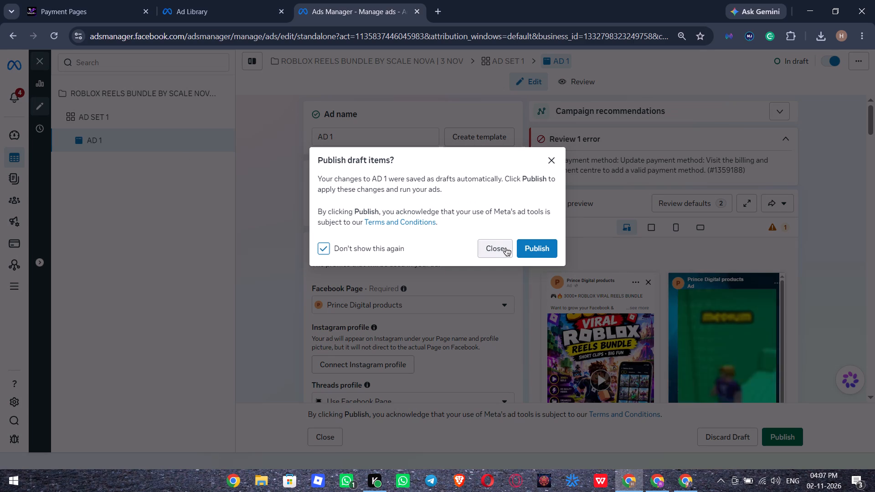
{"action": "left_click", "coordinate": [505, 248]}
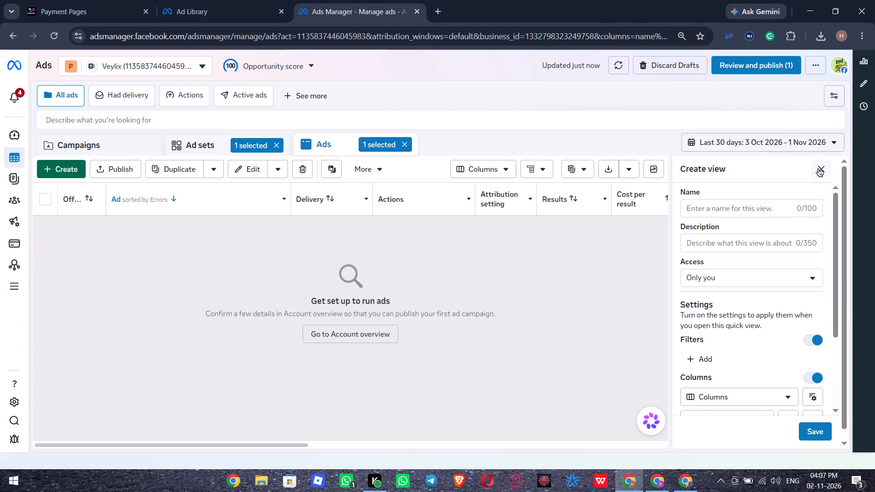
{"action": "left_click", "coordinate": [818, 169]}
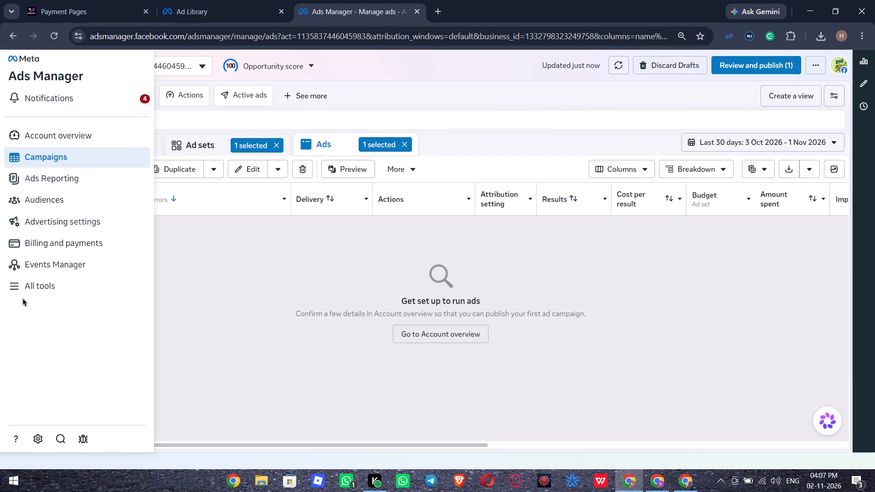
Check Veylix's billing details and available payment method types, dismissing the tax info notice and adding no payment method.
{"action": "left_click", "coordinate": [82, 241]}
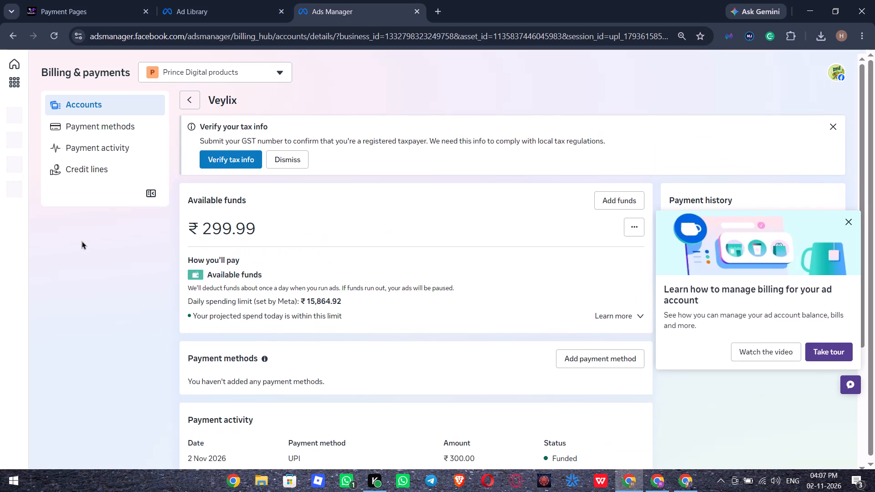
{"action": "left_click", "coordinate": [280, 158]}
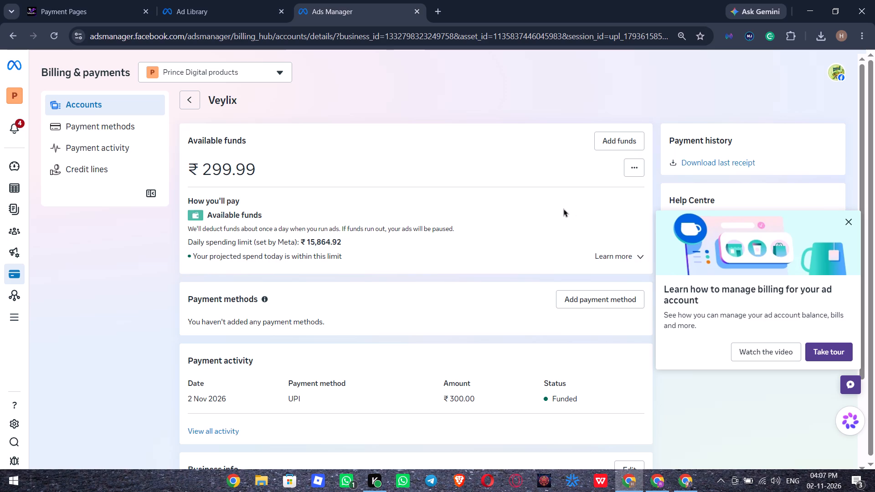
{"action": "scroll", "coordinate": [564, 209], "scroll_direction": "down", "scroll_amount": 3}
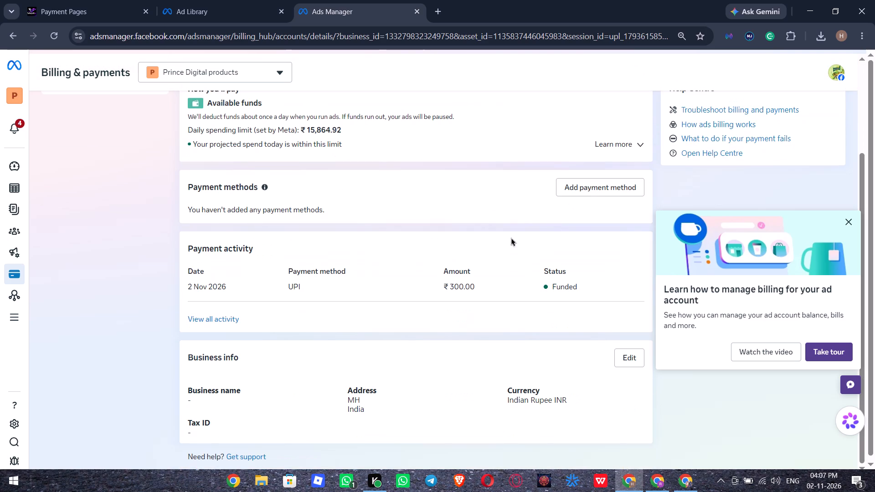
{"action": "scroll", "coordinate": [442, 276], "scroll_direction": "up", "scroll_amount": 4}
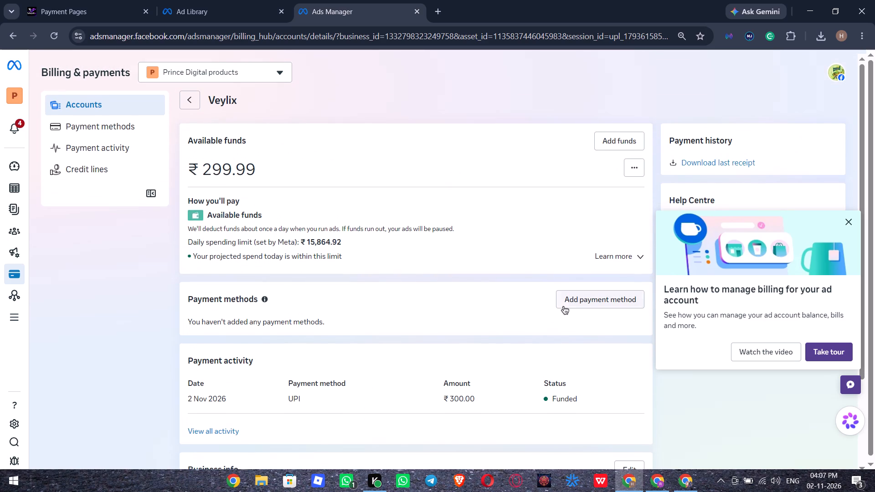
{"action": "left_click", "coordinate": [561, 304]}
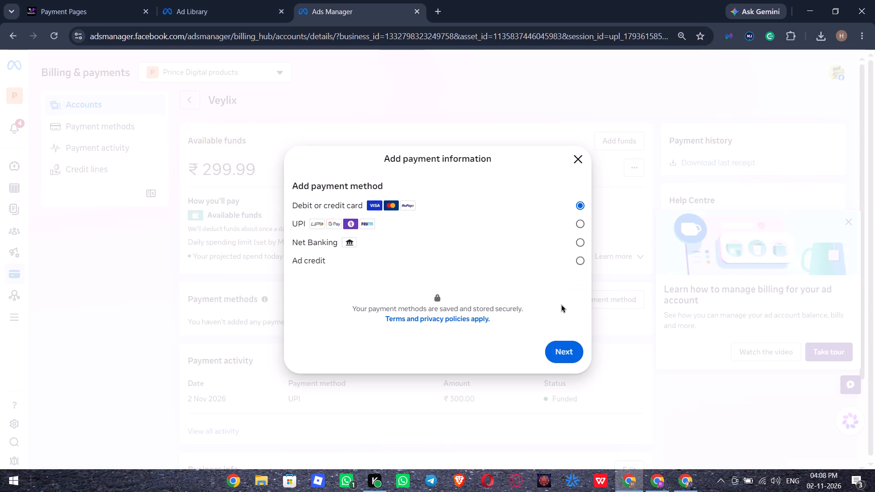
{"action": "left_click", "coordinate": [580, 155]}
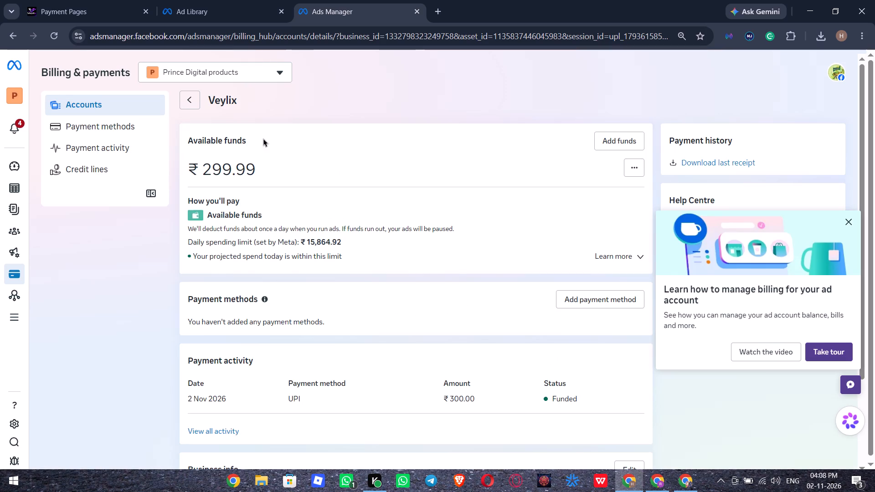
Return to the Veylix campaigns table and refresh its data.
{"action": "left_click", "coordinate": [21, 188]}
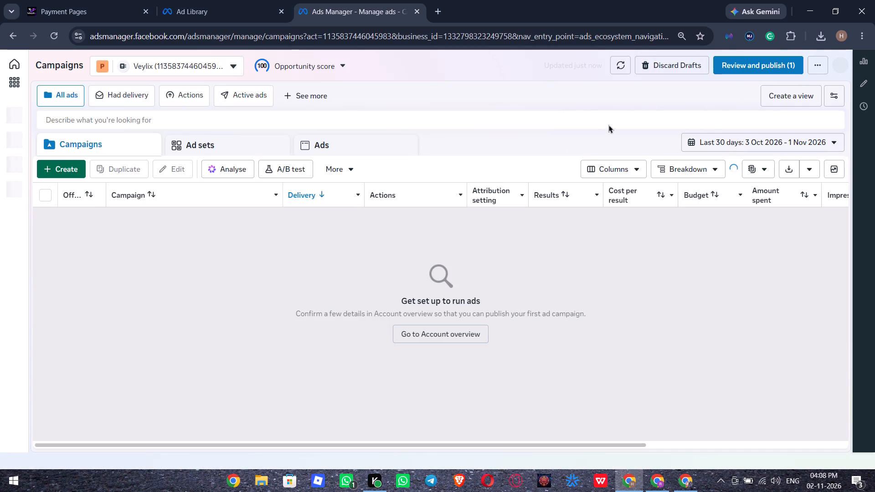
{"action": "left_click", "coordinate": [623, 69]}
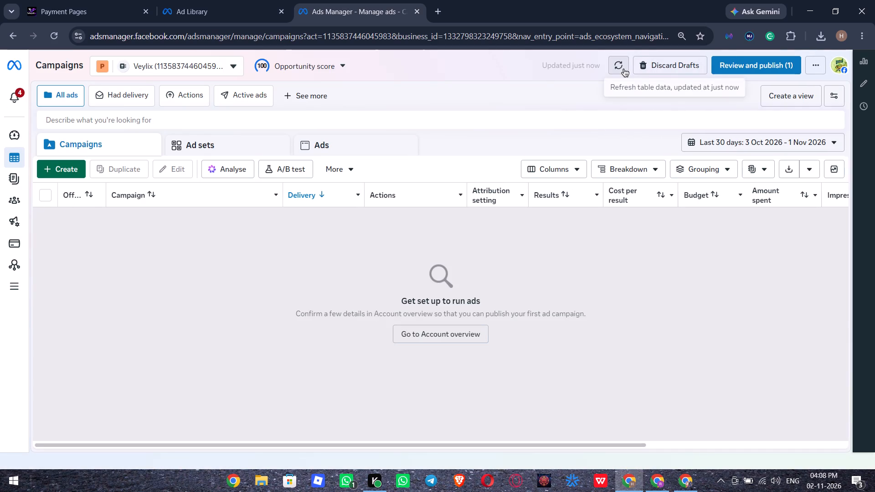
{"action": "left_click", "coordinate": [623, 69]}
{"action": "left_click", "coordinate": [623, 69]}
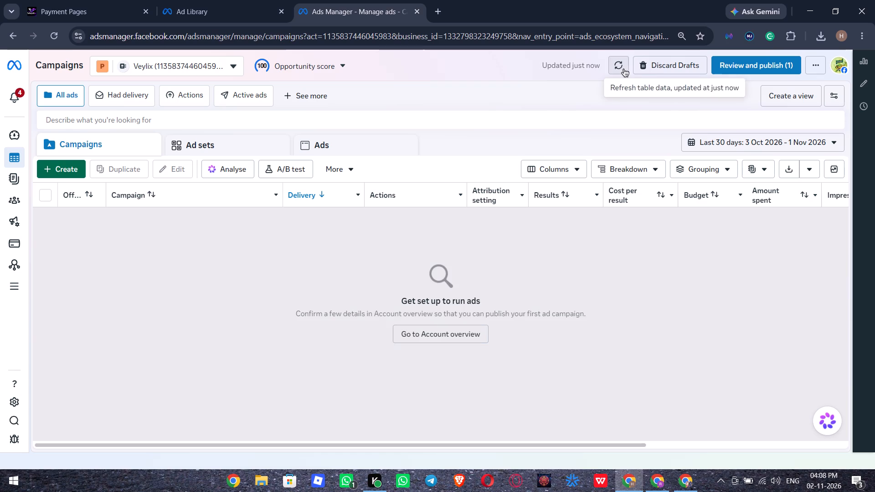
Open AD 1 from the draft review to fix its error and turn off Multi-advertiser ads.
{"action": "left_click", "coordinate": [738, 67]}
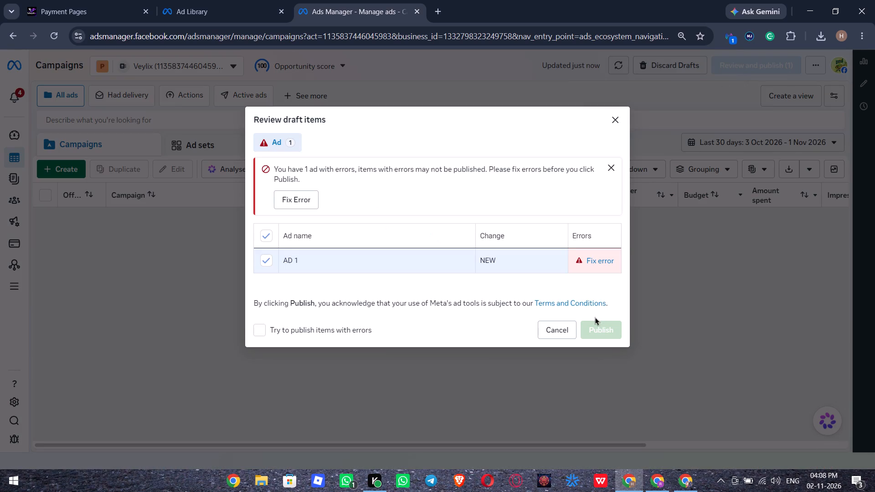
{"action": "left_click", "coordinate": [590, 271]}
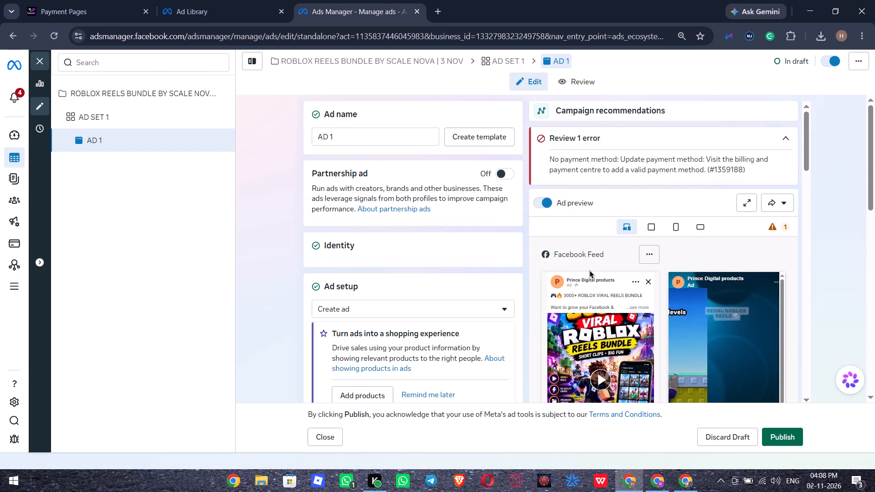
{"action": "scroll", "coordinate": [412, 203], "scroll_direction": "down", "scroll_amount": 8}
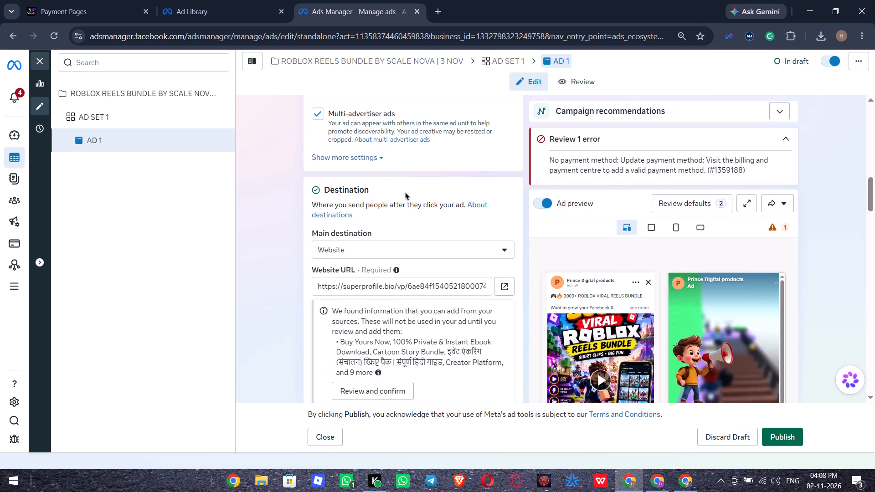
{"action": "left_click", "coordinate": [314, 117]}
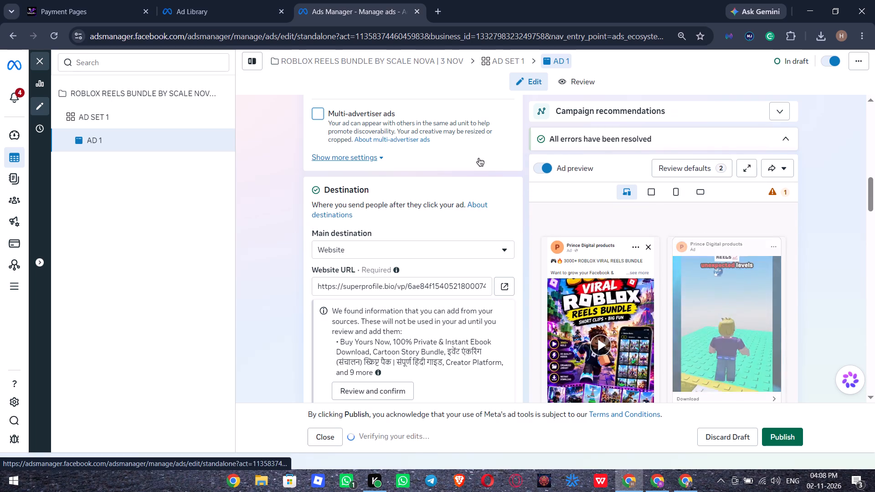
Dismiss the "Add products or site links" suggestion under AD 1's format display options.
{"action": "scroll", "coordinate": [478, 159], "scroll_direction": "down", "scroll_amount": 2}
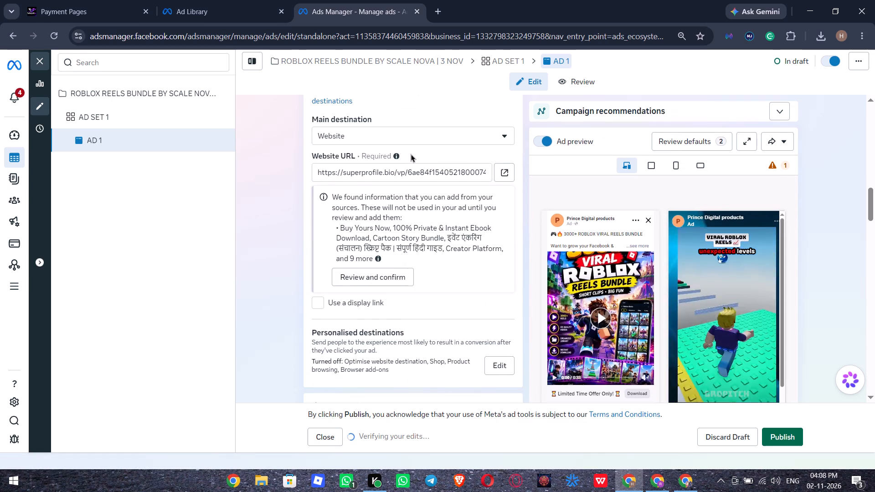
{"action": "scroll", "coordinate": [412, 155], "scroll_direction": "down", "scroll_amount": 7}
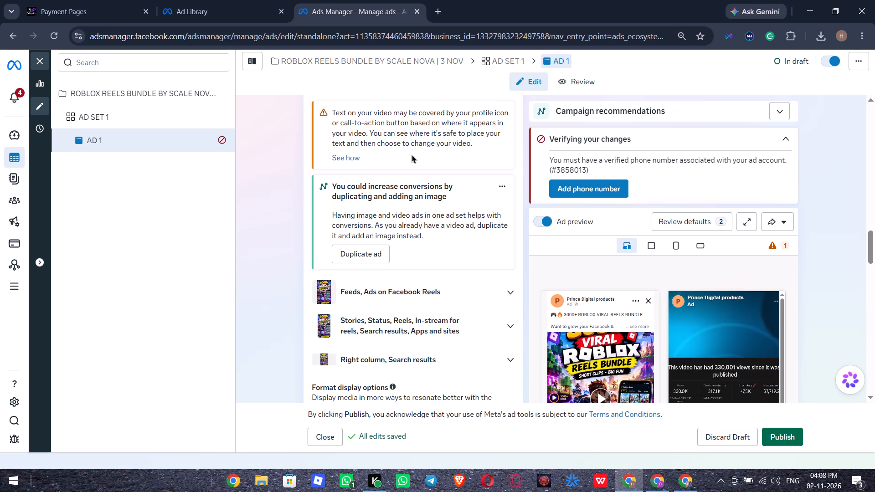
{"action": "scroll", "coordinate": [412, 155], "scroll_direction": "down", "scroll_amount": 4}
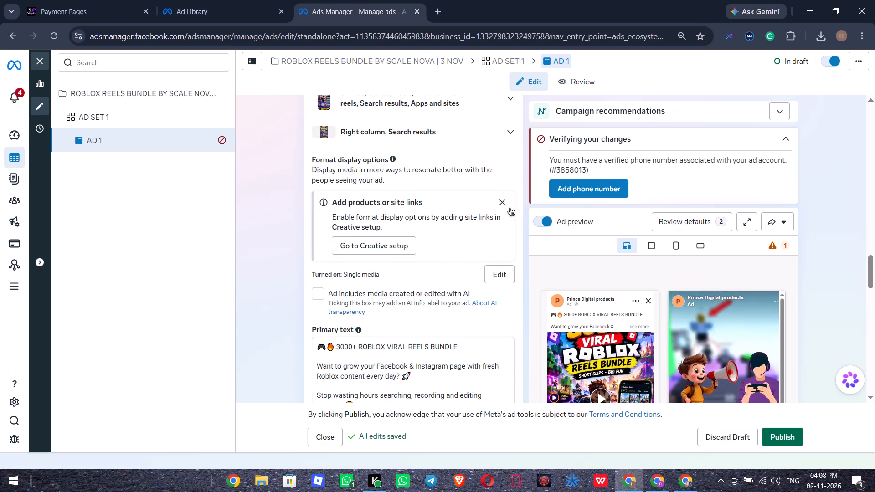
{"action": "left_click", "coordinate": [502, 204]}
Turn off the Relevant comments and Add video effects essential enhancements in AD 1's Advantage+ creative settings and save.
{"action": "scroll", "coordinate": [453, 204], "scroll_direction": "down", "scroll_amount": 2}
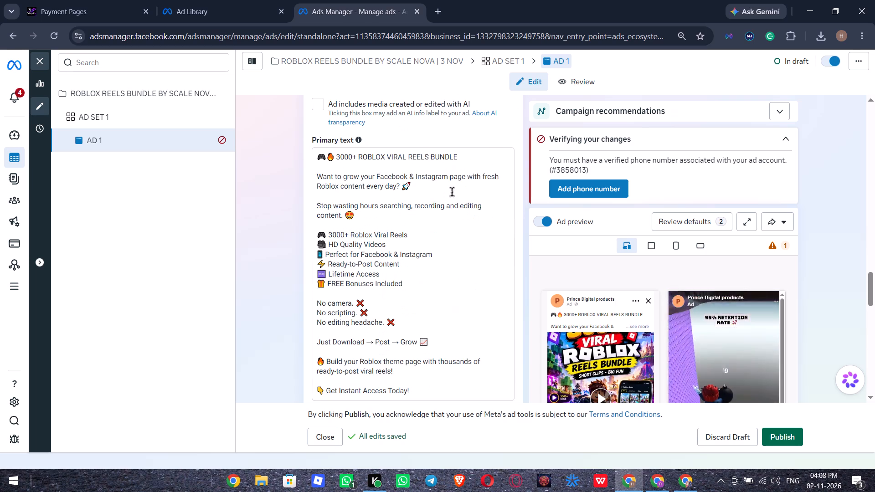
{"action": "scroll", "coordinate": [436, 191], "scroll_direction": "down", "scroll_amount": 6}
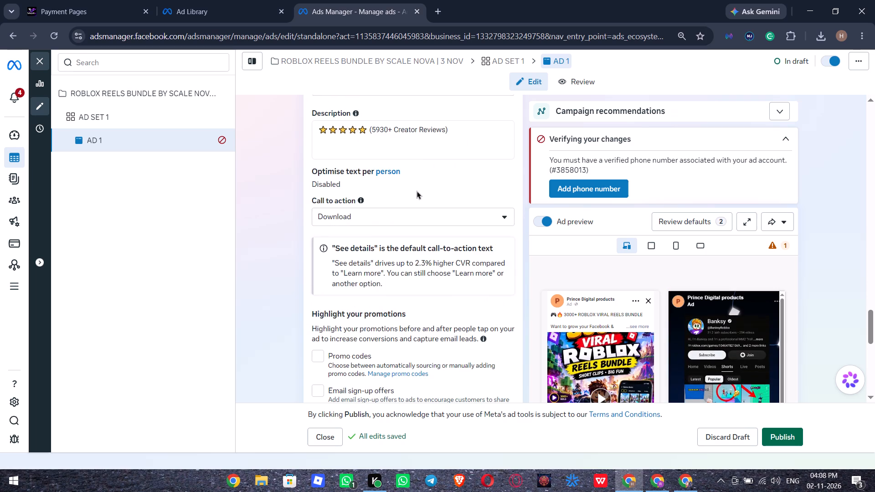
{"action": "scroll", "coordinate": [417, 191], "scroll_direction": "down", "scroll_amount": 3}
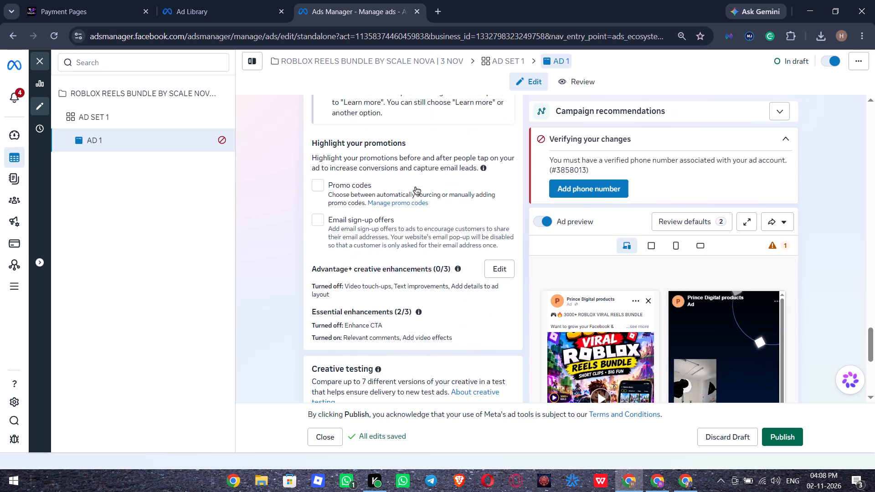
{"action": "scroll", "coordinate": [415, 187], "scroll_direction": "down", "scroll_amount": 2}
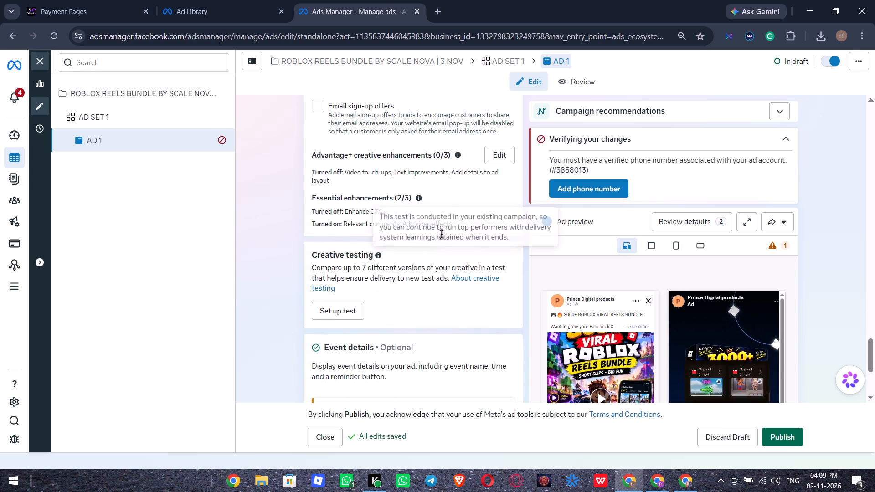
{"action": "left_click", "coordinate": [497, 155]}
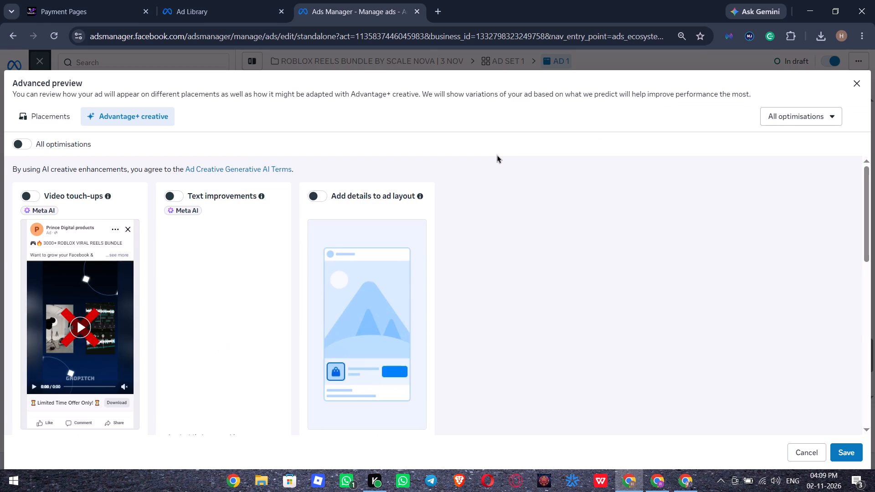
{"action": "scroll", "coordinate": [497, 155], "scroll_direction": "down", "scroll_amount": 3}
{"action": "scroll", "coordinate": [541, 263], "scroll_direction": "down", "scroll_amount": 9}
{"action": "scroll", "coordinate": [562, 250], "scroll_direction": "up", "scroll_amount": 2}
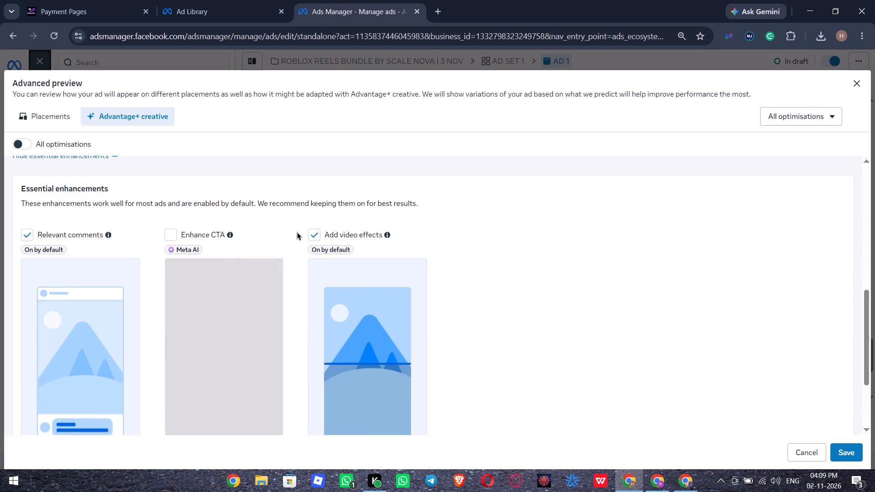
{"action": "left_click", "coordinate": [316, 236]}
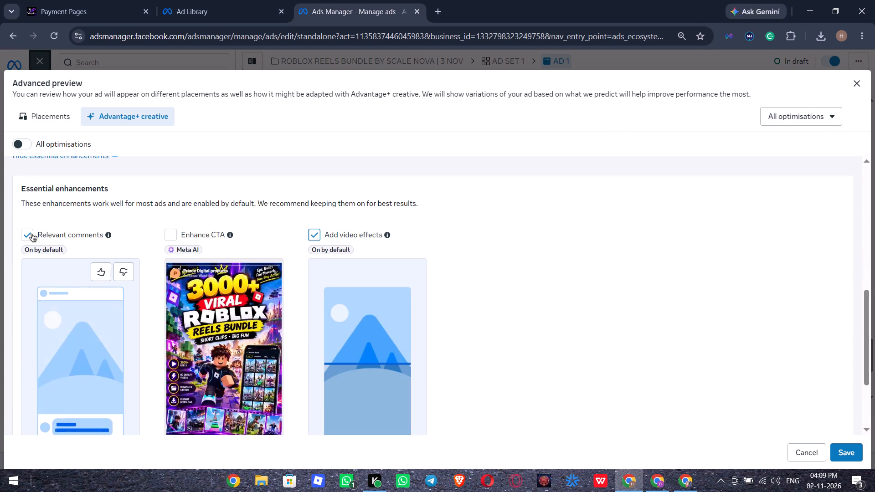
{"action": "left_click", "coordinate": [25, 234]}
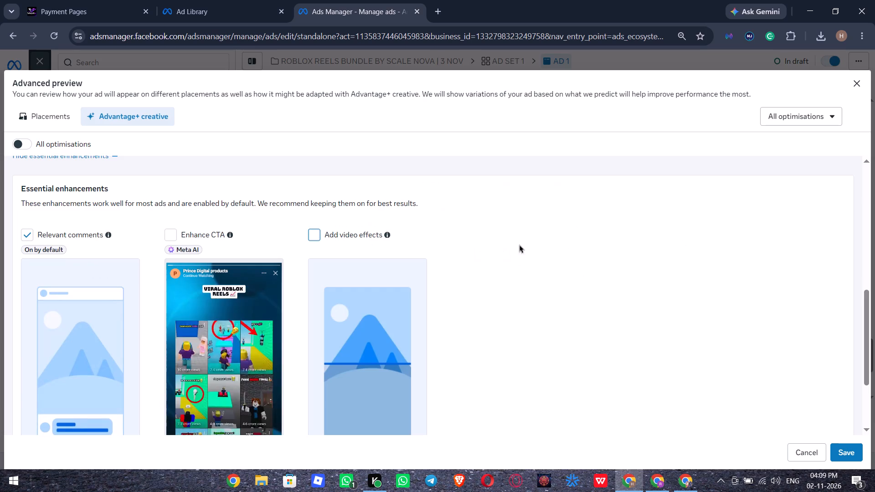
{"action": "left_click", "coordinate": [31, 234]}
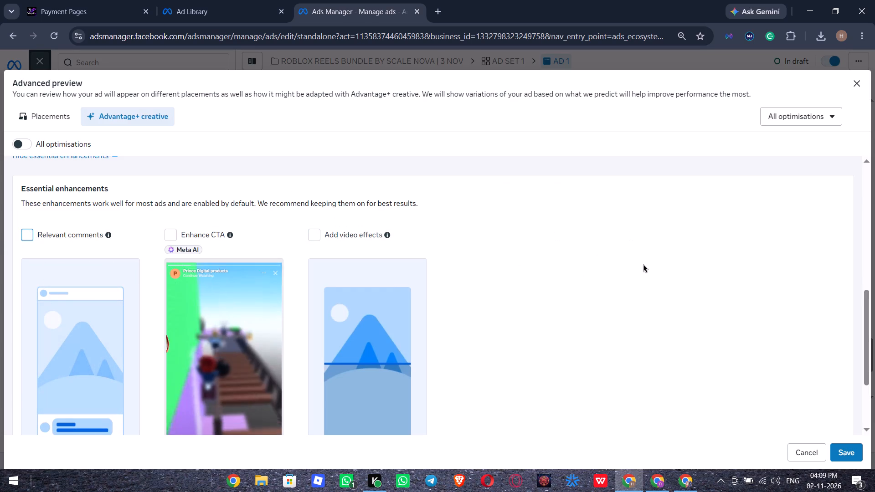
{"action": "left_click", "coordinate": [834, 452]}
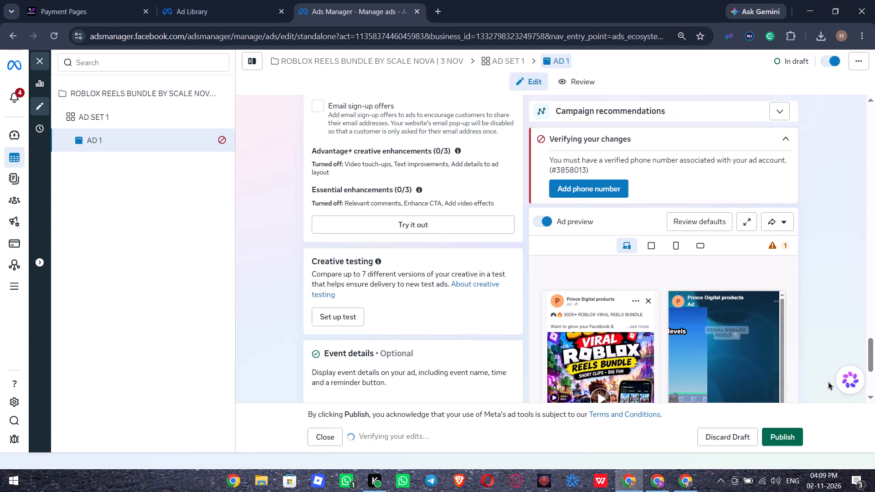
Start adding a phone number to the ad account from AD 1's verification error, keeping the profile's verified number selected.
{"action": "left_click", "coordinate": [577, 192]}
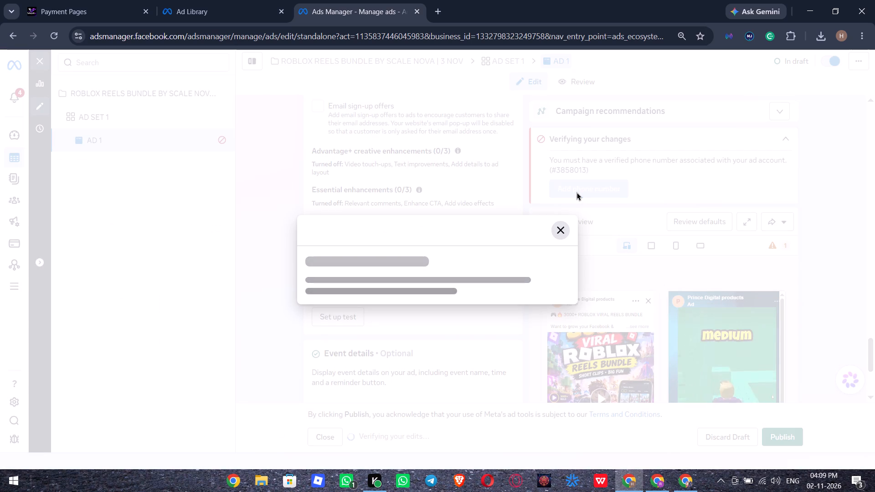
{"action": "left_click", "coordinate": [342, 170]}
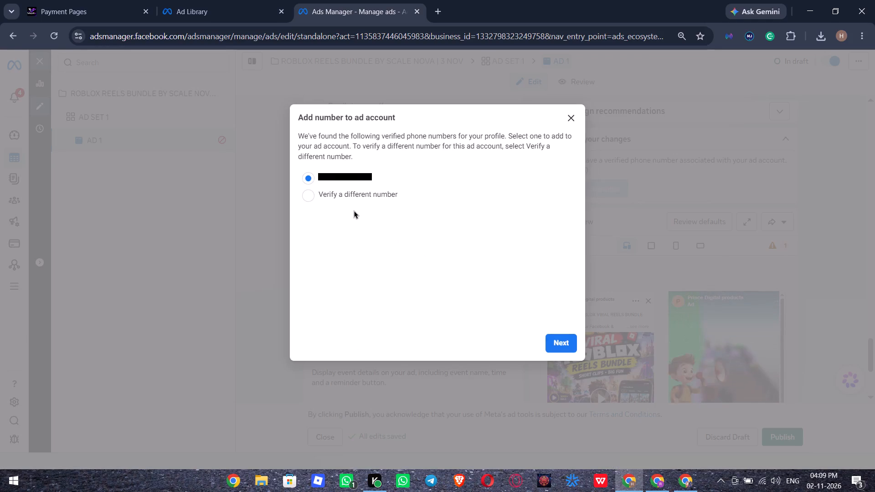
Switch to the Ad Library and examine the active Janhvi Store ads for the "roblox reels bundle" search.
{"action": "left_click", "coordinate": [205, 11]}
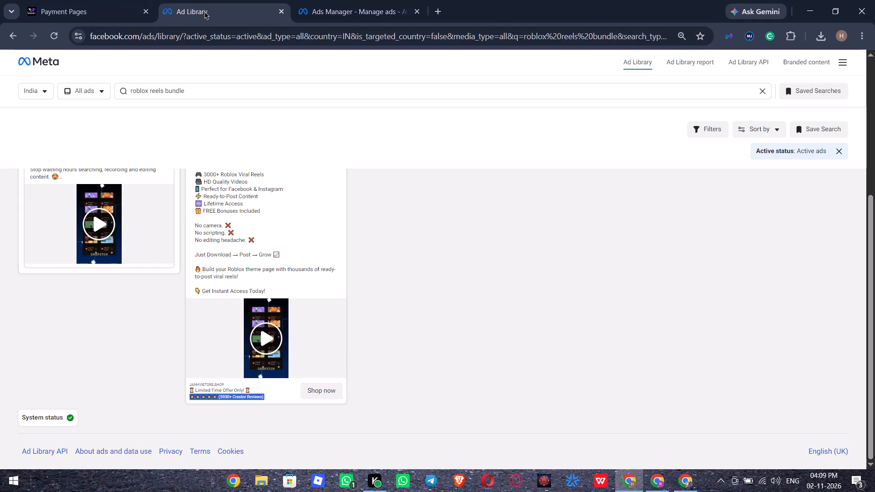
{"action": "scroll", "coordinate": [378, 275], "scroll_direction": "up", "scroll_amount": 1}
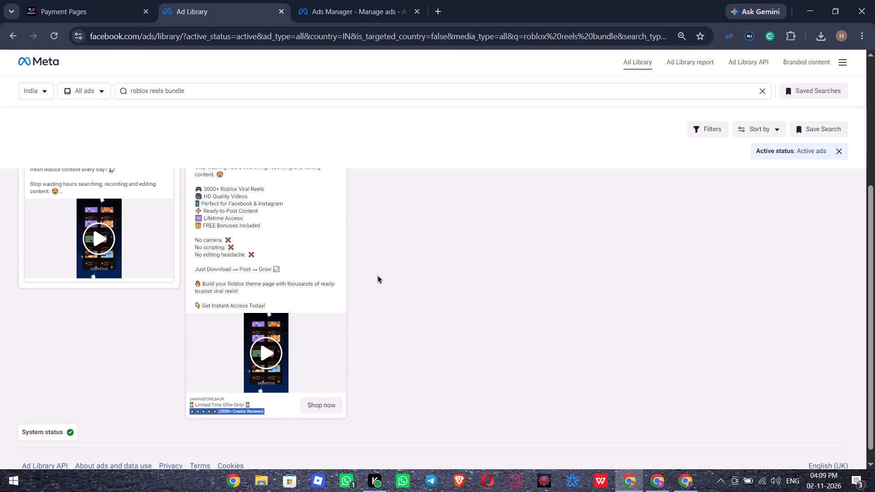
{"action": "scroll", "coordinate": [378, 275], "scroll_direction": "up", "scroll_amount": 7}
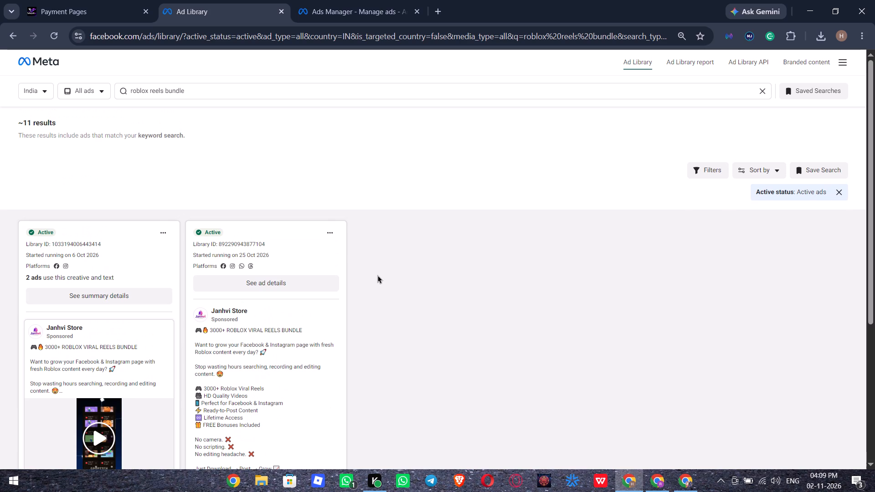
{"action": "scroll", "coordinate": [378, 275], "scroll_direction": "down", "scroll_amount": 2}
{"action": "scroll", "coordinate": [393, 297], "scroll_direction": "up", "scroll_amount": 2}
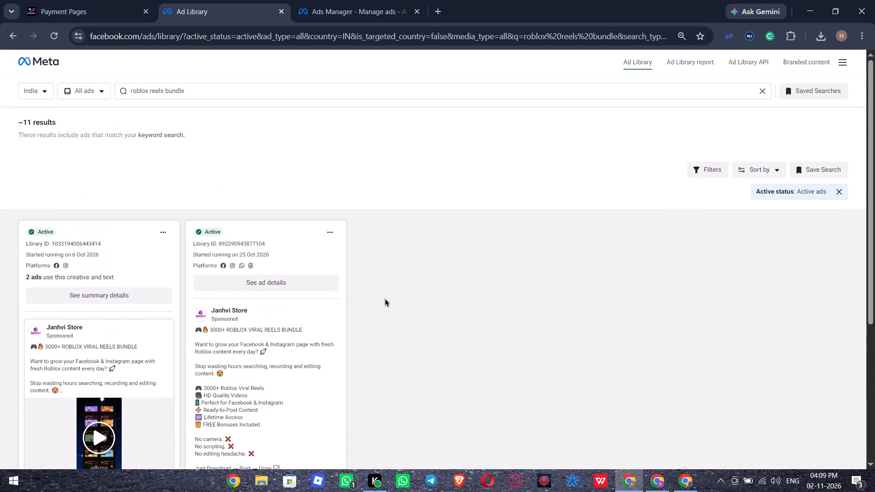
{"action": "scroll", "coordinate": [383, 298], "scroll_direction": "up", "scroll_amount": 2}
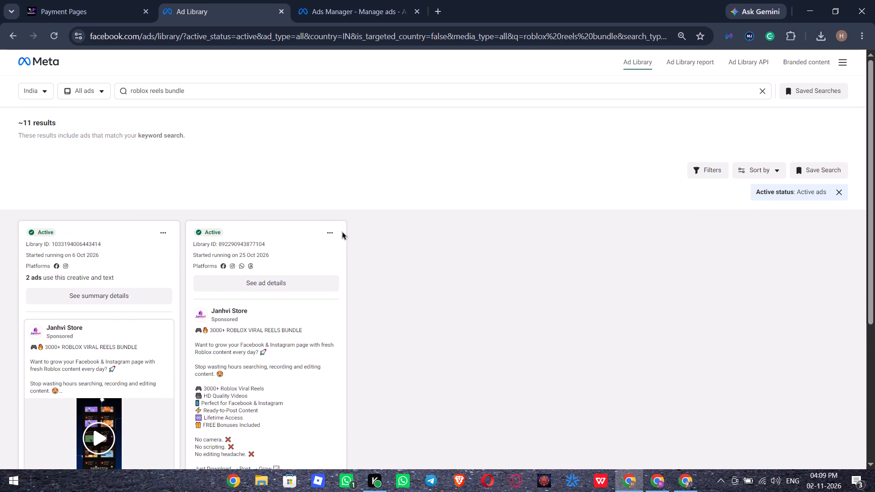
{"action": "scroll", "coordinate": [341, 229], "scroll_direction": "down", "scroll_amount": 2}
{"action": "scroll", "coordinate": [341, 229], "scroll_direction": "up", "scroll_amount": 2}
{"action": "scroll", "coordinate": [189, 249], "scroll_direction": "down", "scroll_amount": 1}
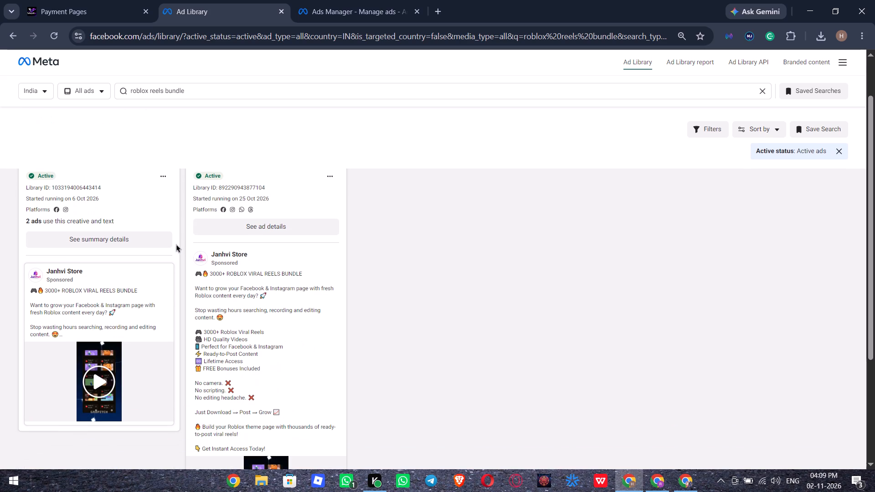
{"action": "scroll", "coordinate": [173, 263], "scroll_direction": "up", "scroll_amount": 3}
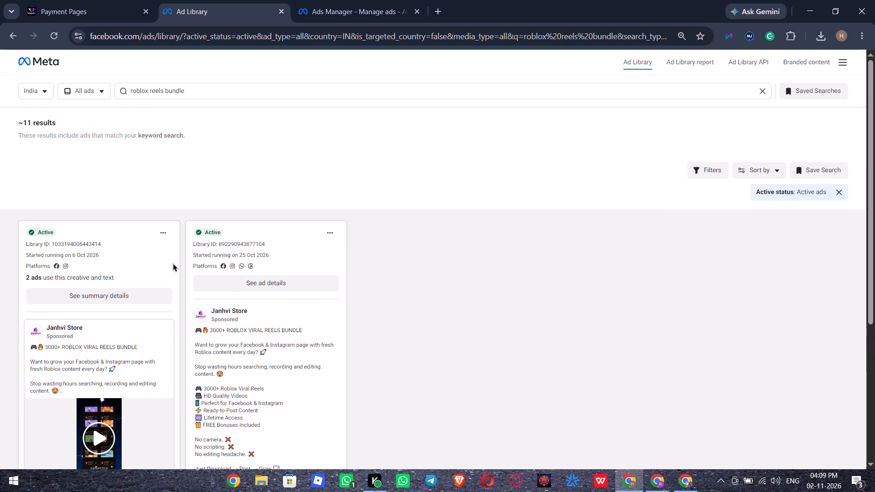
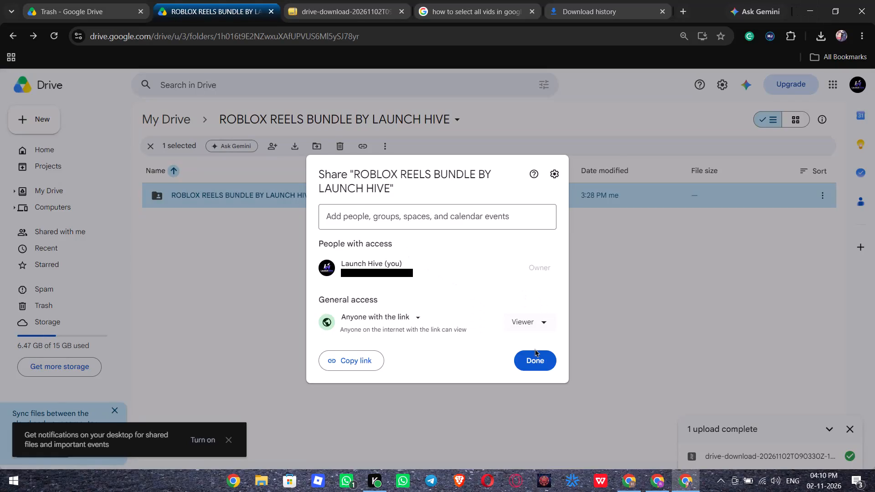
Finish the sharing settings of the ROBLOX REELS BUNDLE BY LAUNCH HIVE folder, keeping viewer access for anyone with the link.
{"action": "left_click", "coordinate": [535, 363]}
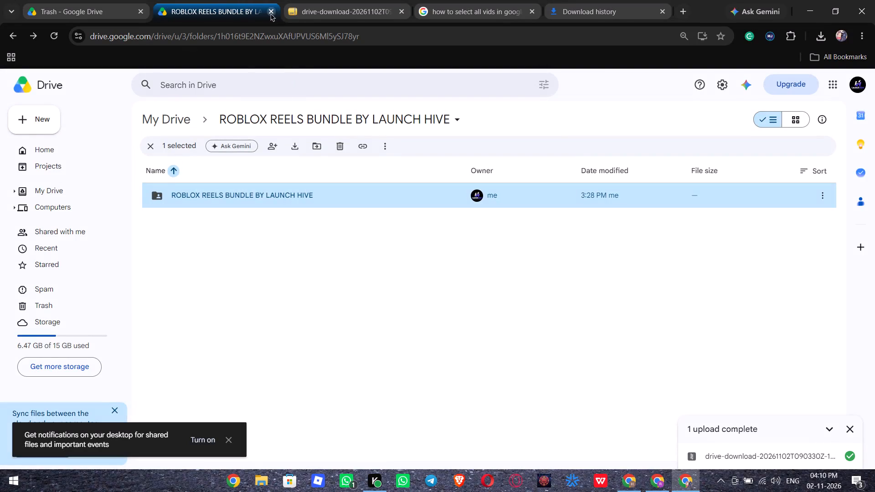
Close all the open browser tabs: the Drive bundle folder, the drive-download file, the Google search, the download history and the Drive trash.
{"action": "left_click", "coordinate": [271, 13]}
{"action": "left_click", "coordinate": [267, 14]}
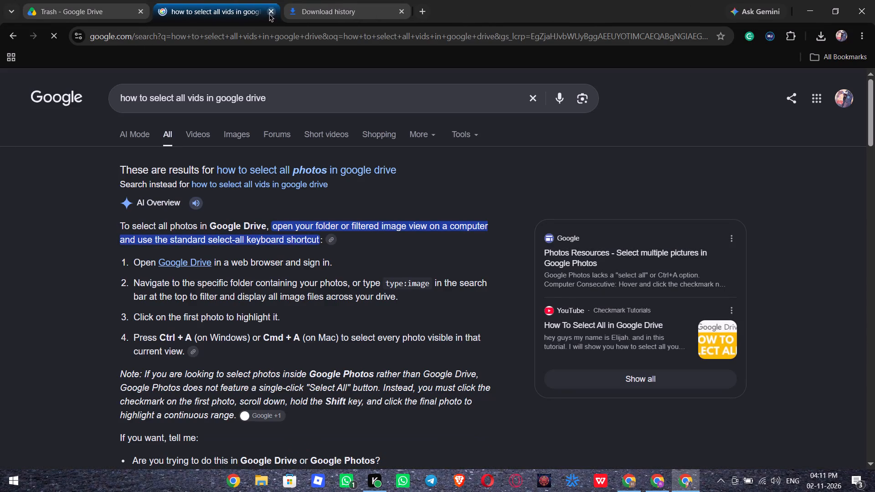
{"action": "left_click", "coordinate": [269, 14]}
{"action": "left_click", "coordinate": [269, 14]}
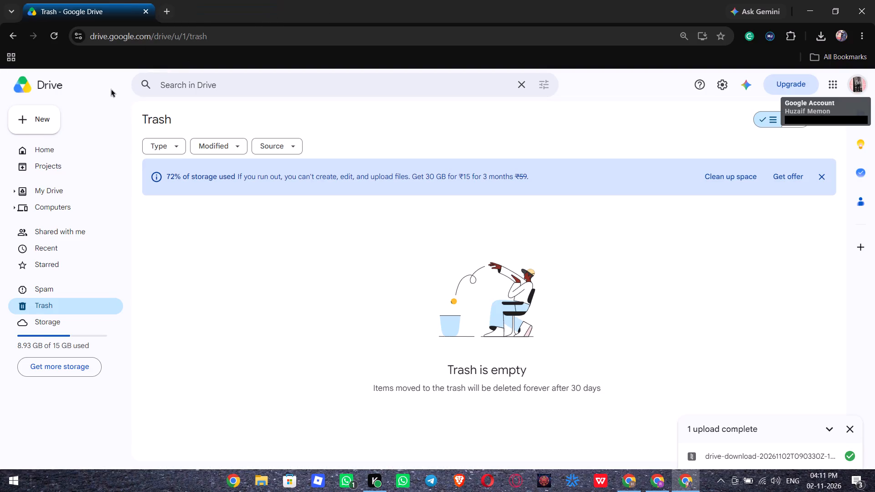
{"action": "left_click", "coordinate": [144, 15]}
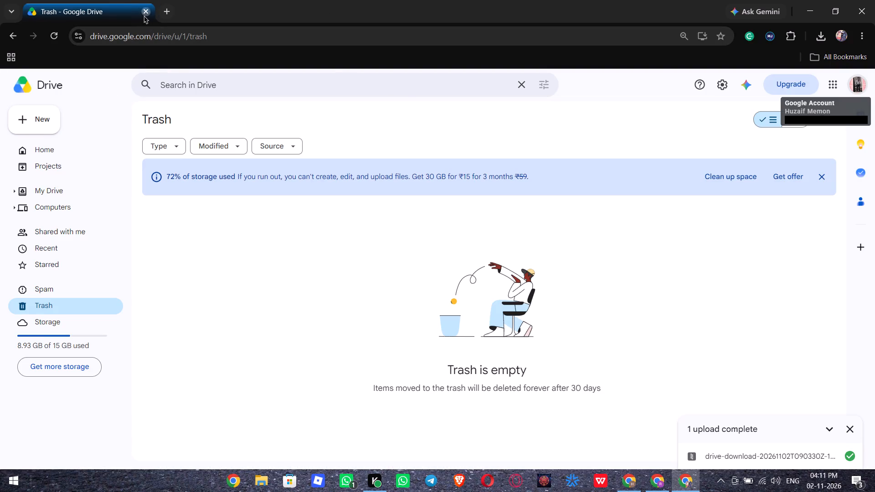
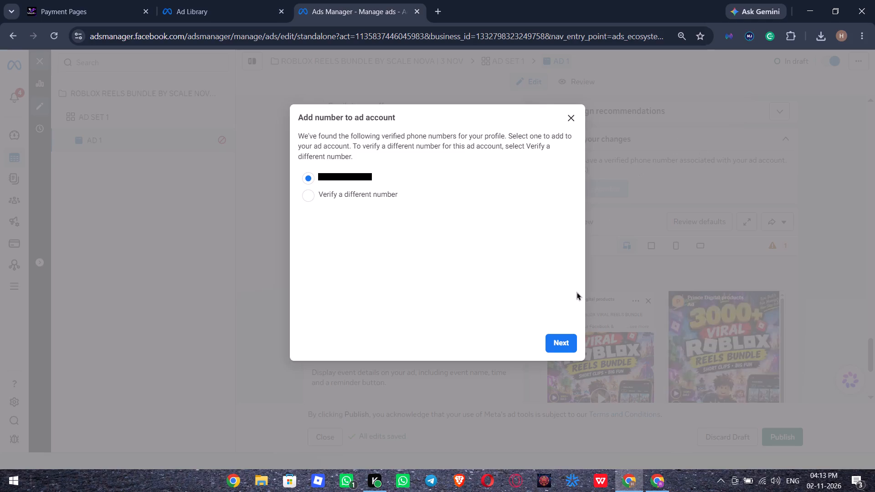
Add the profile's already verified phone number to the ad account and finish the verification.
{"action": "left_click", "coordinate": [570, 349]}
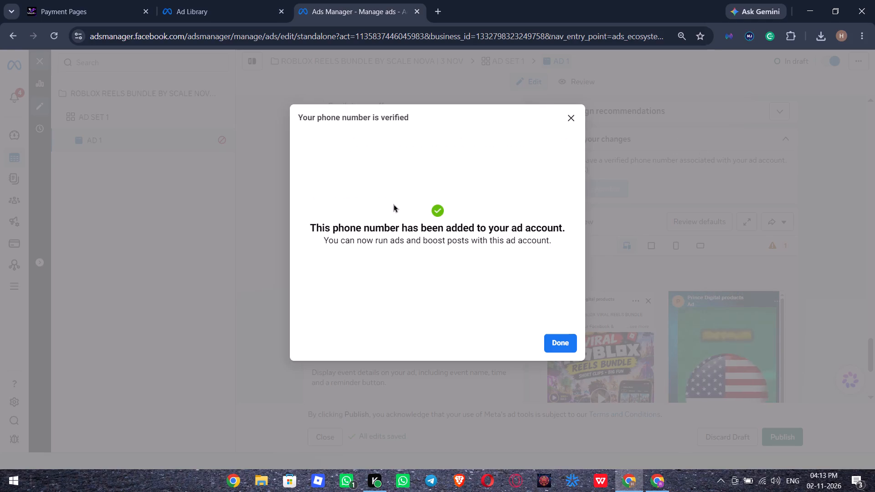
{"action": "left_click", "coordinate": [567, 348]}
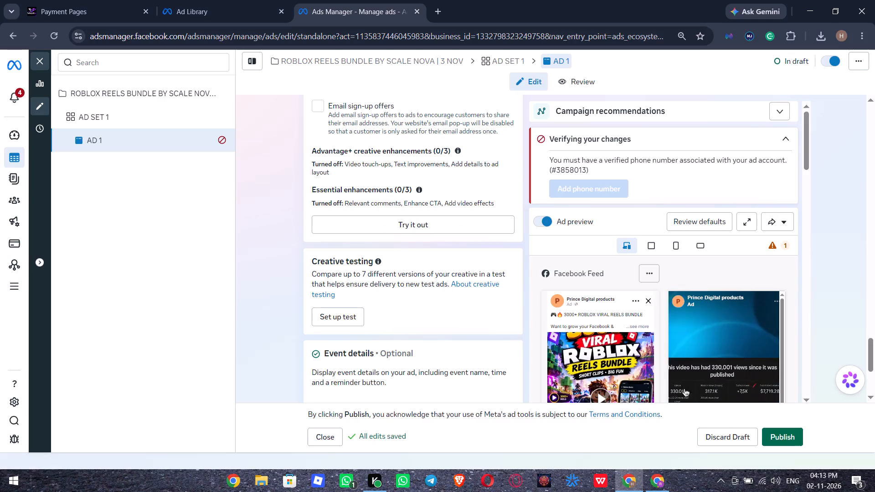
Try to publish AD 1 from the editor and add the verified phone number to the ad account again.
{"action": "left_click", "coordinate": [781, 433]}
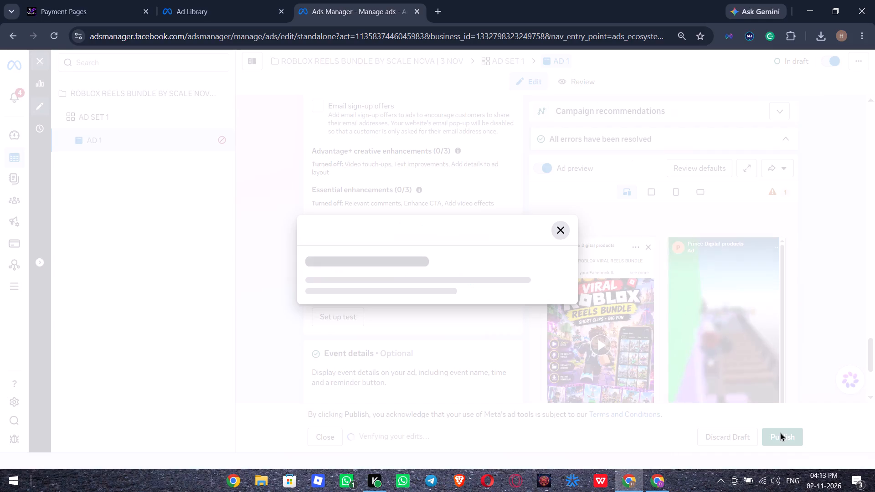
{"action": "left_click", "coordinate": [560, 231]}
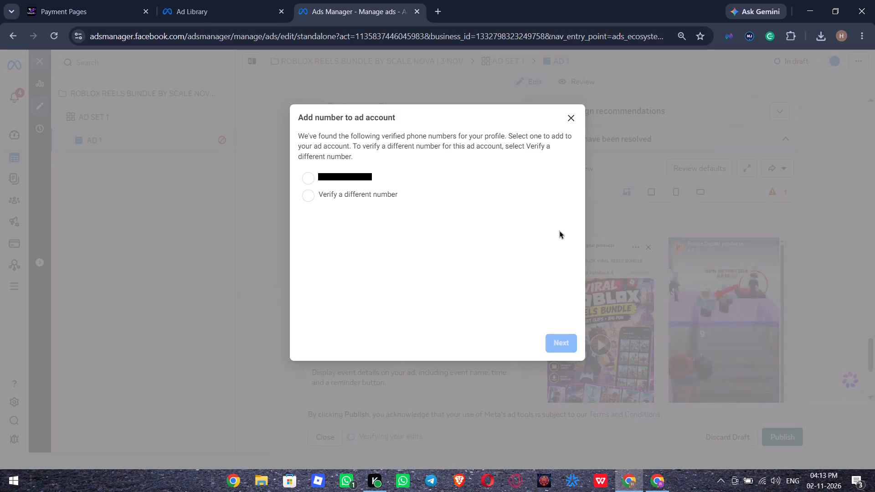
{"action": "left_click", "coordinate": [465, 164]}
{"action": "left_click", "coordinate": [457, 178]}
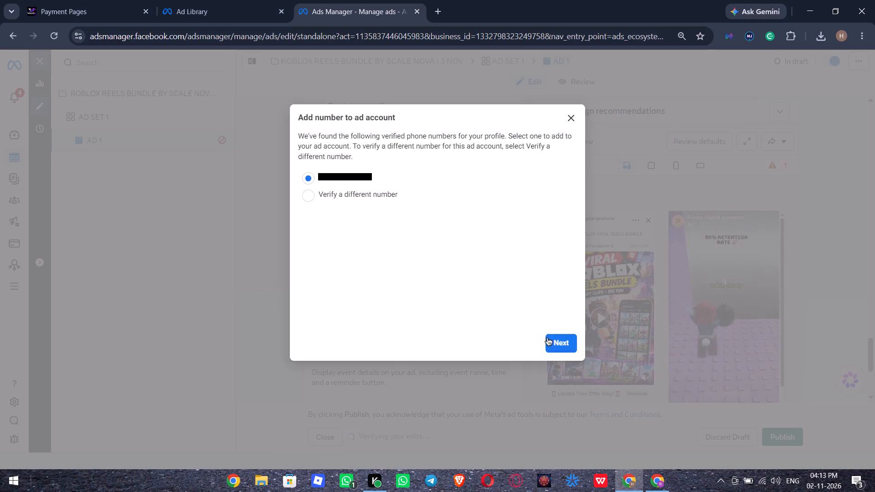
{"action": "left_click", "coordinate": [556, 345]}
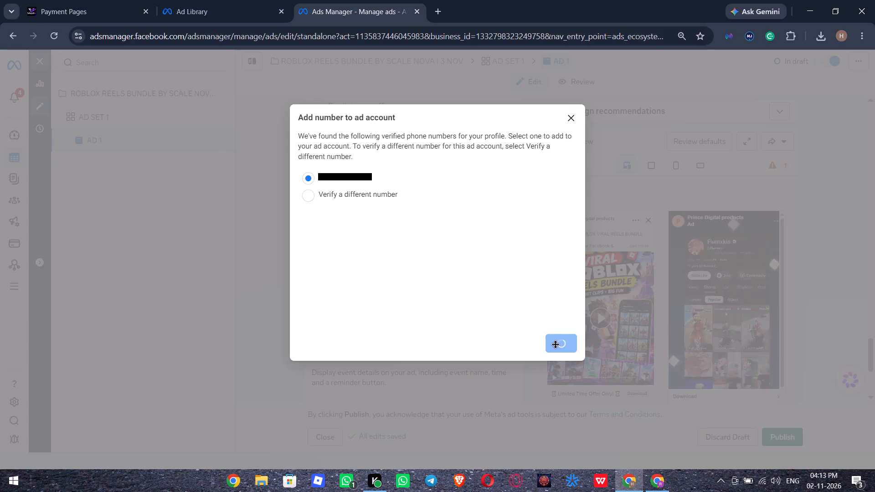
{"action": "left_click", "coordinate": [556, 344]}
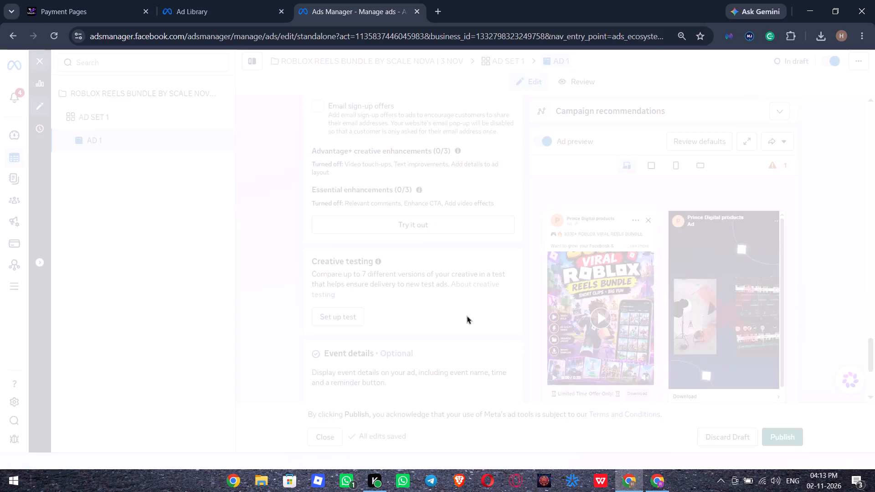
Close the ad editor, then review and publish the draft AD 1 from the ads list.
{"action": "left_click", "coordinate": [40, 61]}
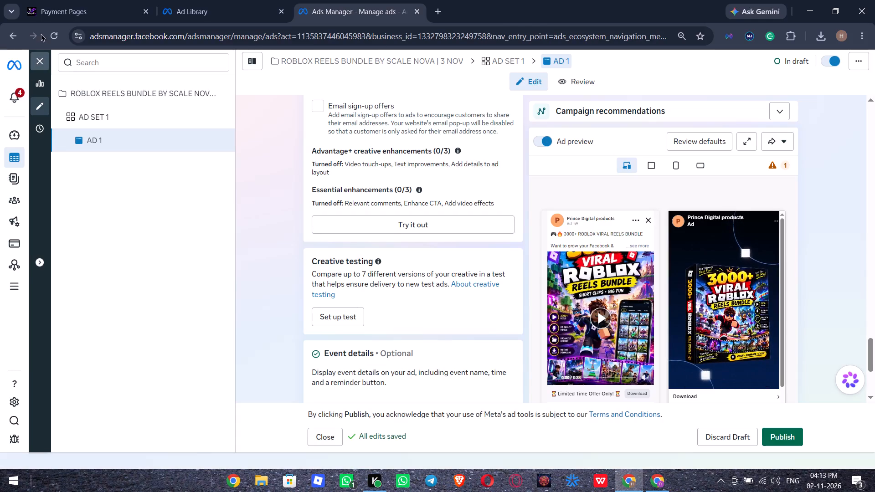
{"action": "left_click", "coordinate": [779, 68]}
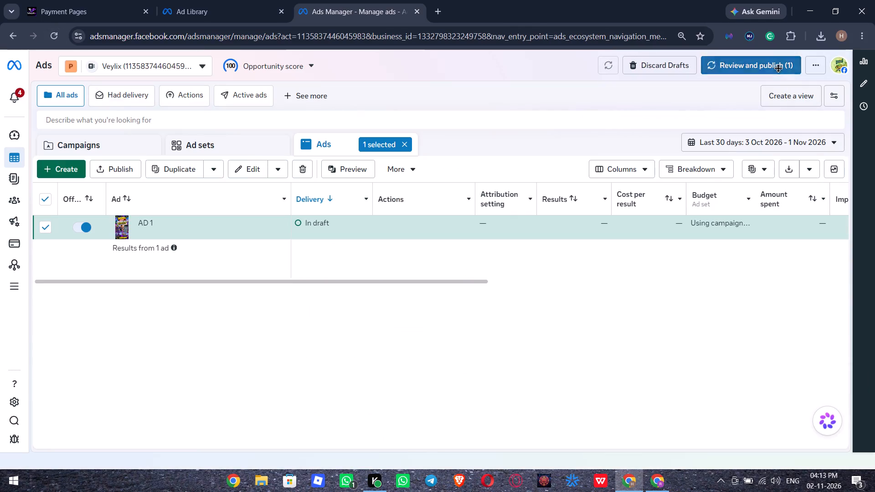
{"action": "left_click", "coordinate": [610, 300]}
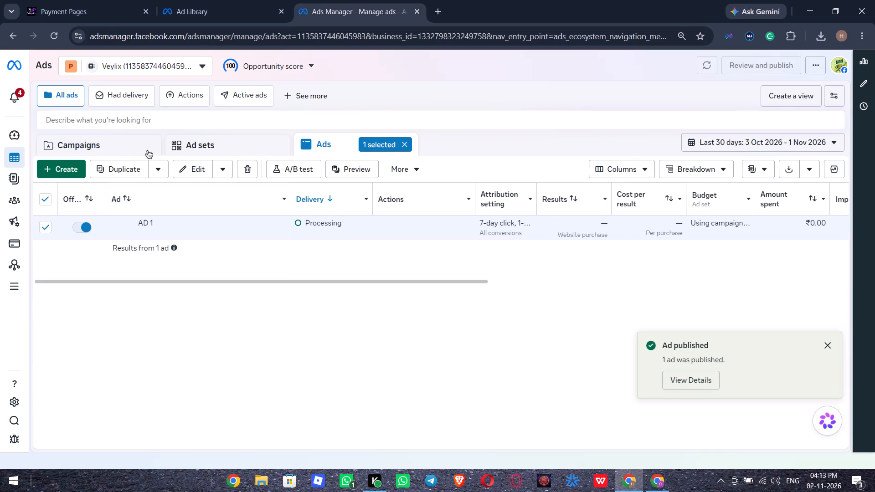
Clear the ad selection, show the campaign list and dismiss the publishing notification.
{"action": "left_click", "coordinate": [404, 146]}
{"action": "left_click", "coordinate": [154, 139]}
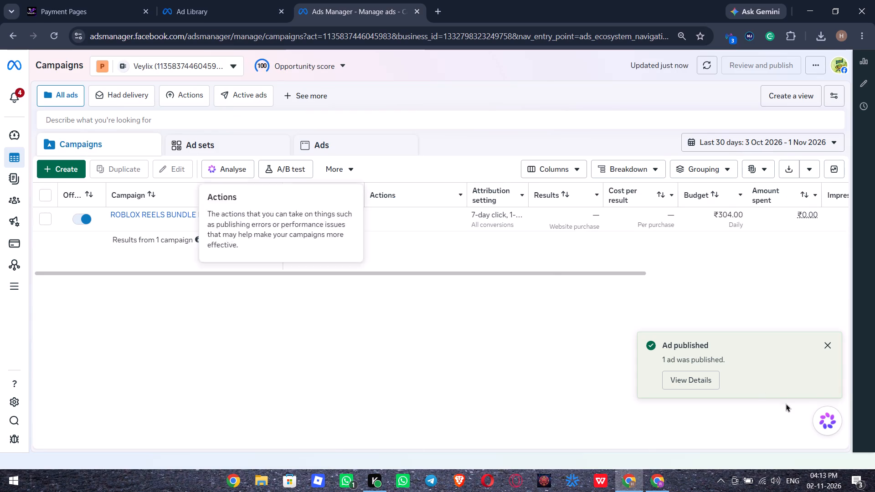
{"action": "left_click", "coordinate": [826, 347]}
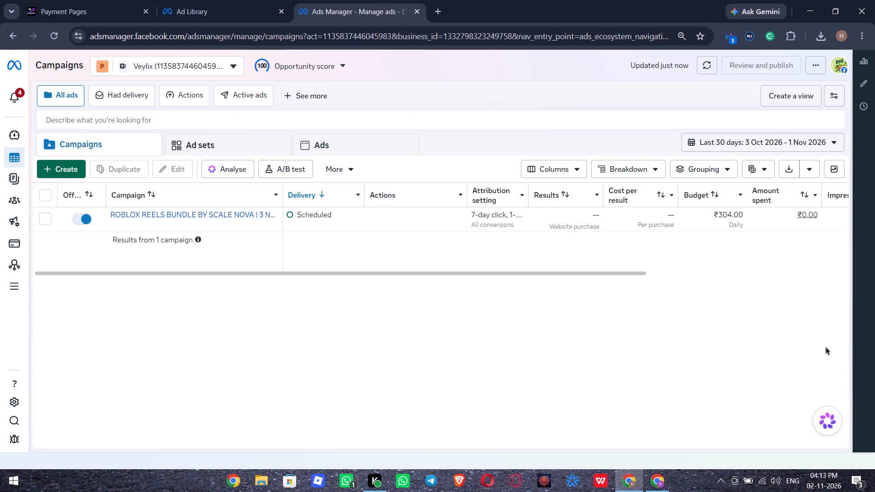
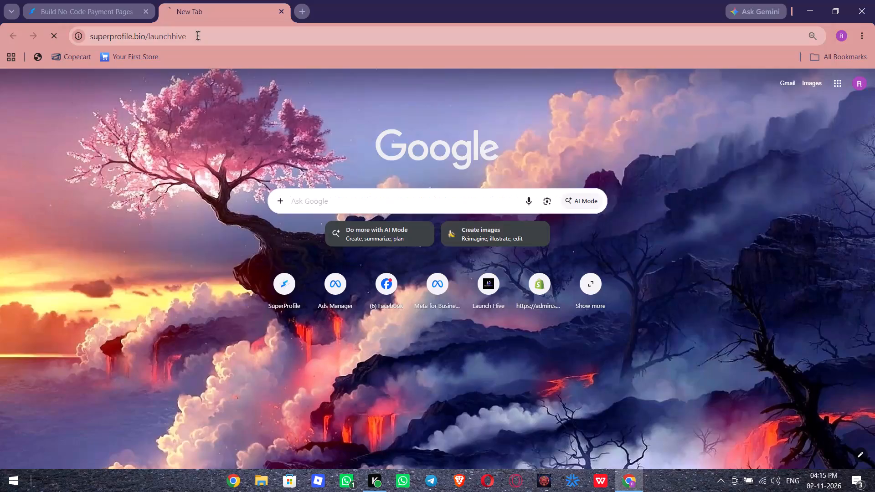
Open Ads Manager in a new browser tab beside the Launch Hive store page.
{"action": "left_click", "coordinate": [304, 10]}
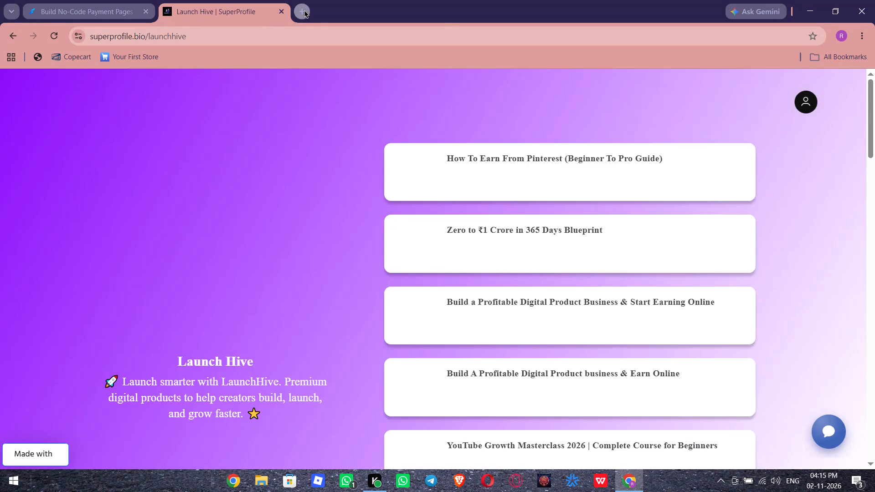
{"action": "type", "text": "ads"}
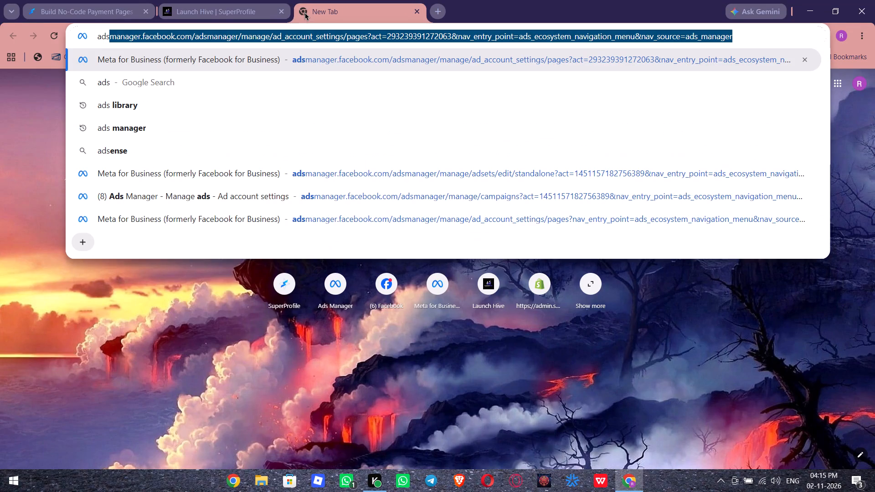
{"action": "left_click", "coordinate": [340, 300]}
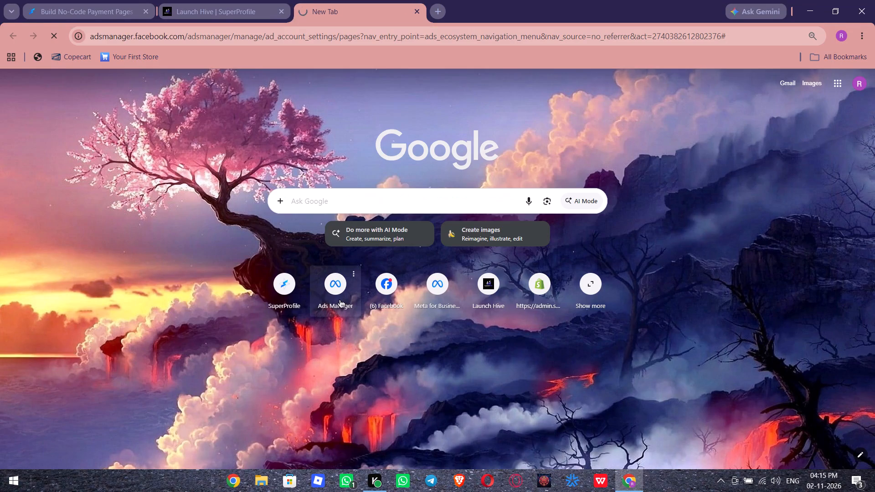
Search the web for the ads library in another new tab and open Facebook's Ad Library.
{"action": "left_click", "coordinate": [433, 8]}
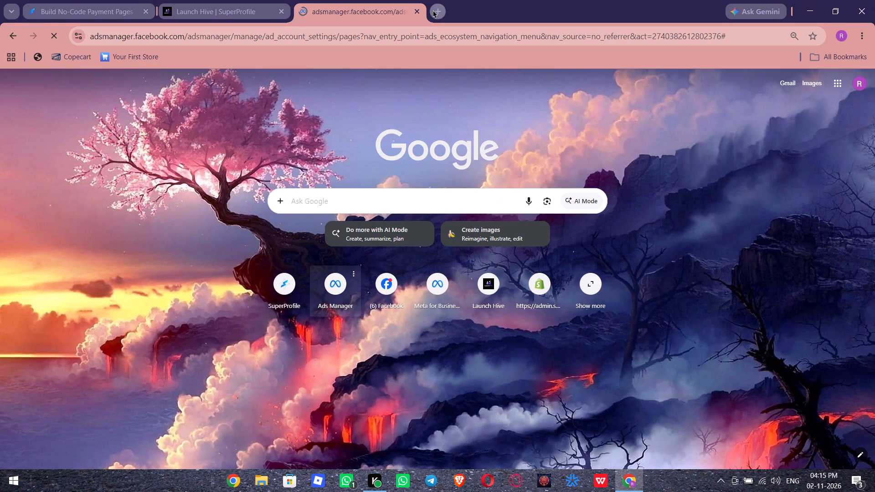
{"action": "type", "text": "ads li"}
{"action": "key", "text": "Return"}
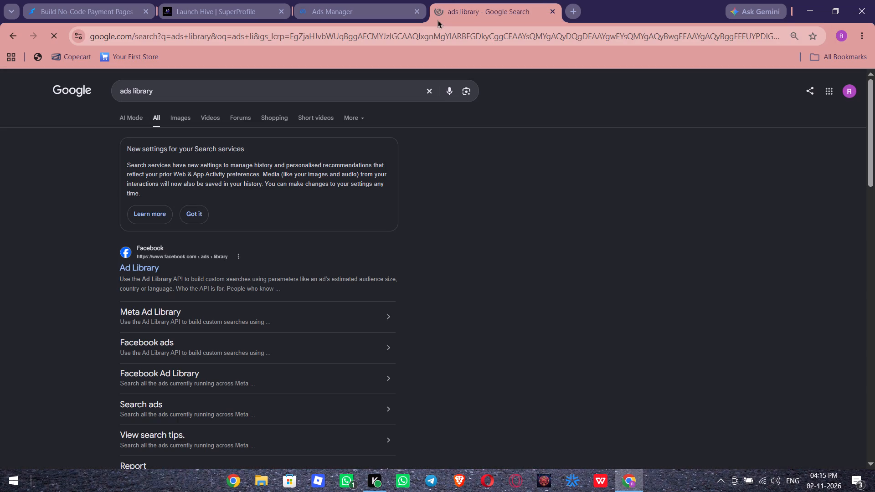
{"action": "left_click", "coordinate": [141, 260]}
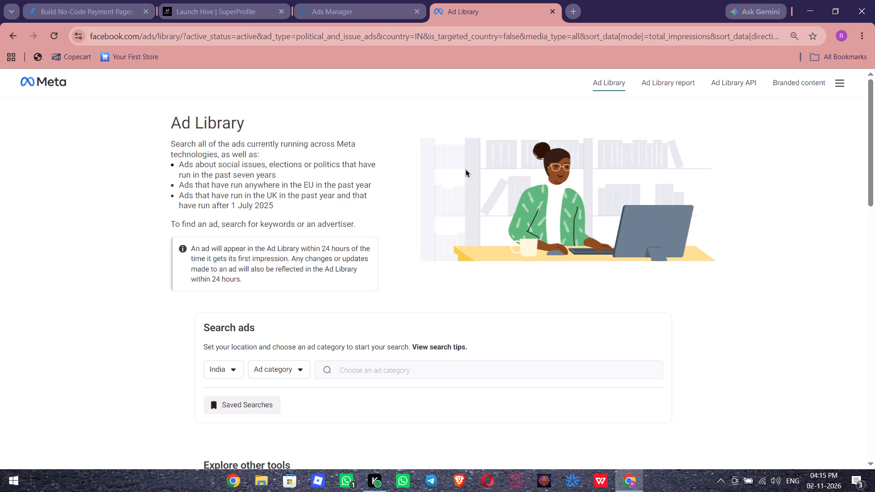
Set the Ad Library search category to All ads and activate the keyword or advertiser search.
{"action": "left_click", "coordinate": [277, 370]}
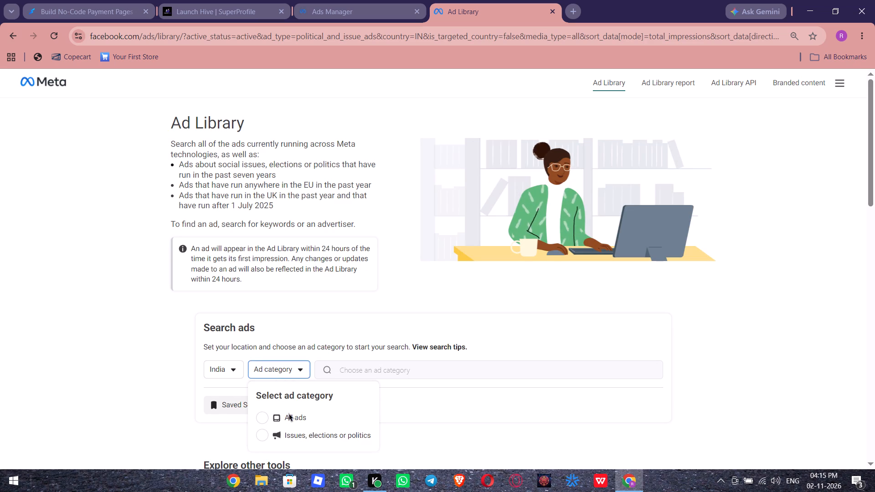
{"action": "left_click", "coordinate": [295, 418]}
{"action": "scroll", "coordinate": [354, 229], "scroll_direction": "down", "scroll_amount": 2}
{"action": "left_click", "coordinate": [364, 256]}
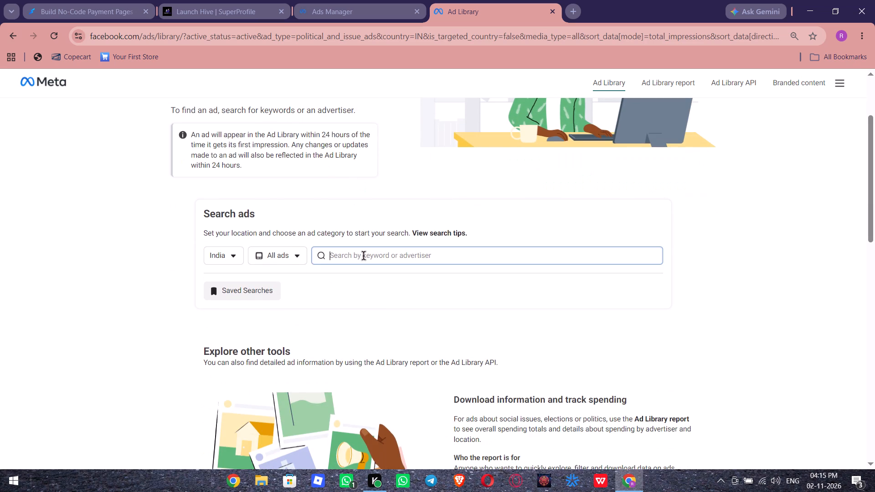
Search the Ad Library for "roblox reels bundle" and look over the matching ads.
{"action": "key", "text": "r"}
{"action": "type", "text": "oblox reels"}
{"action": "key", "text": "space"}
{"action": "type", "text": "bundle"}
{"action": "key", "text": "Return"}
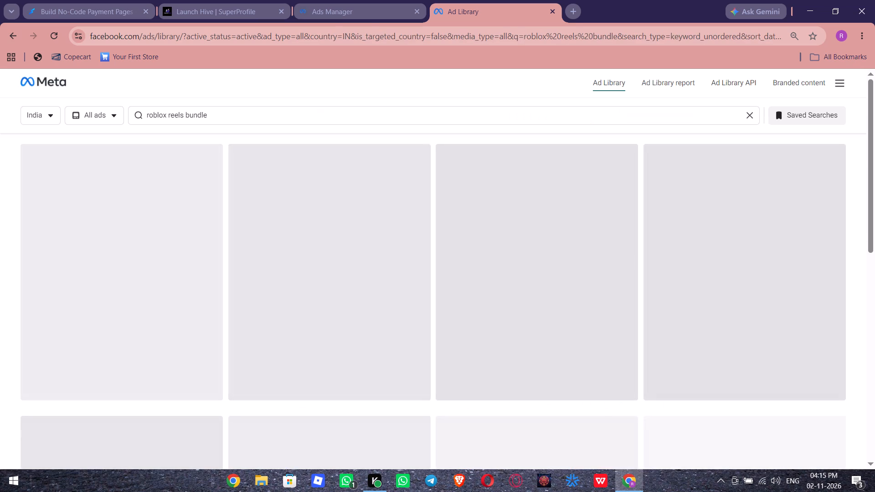
{"action": "scroll", "coordinate": [488, 131], "scroll_direction": "down", "scroll_amount": 3}
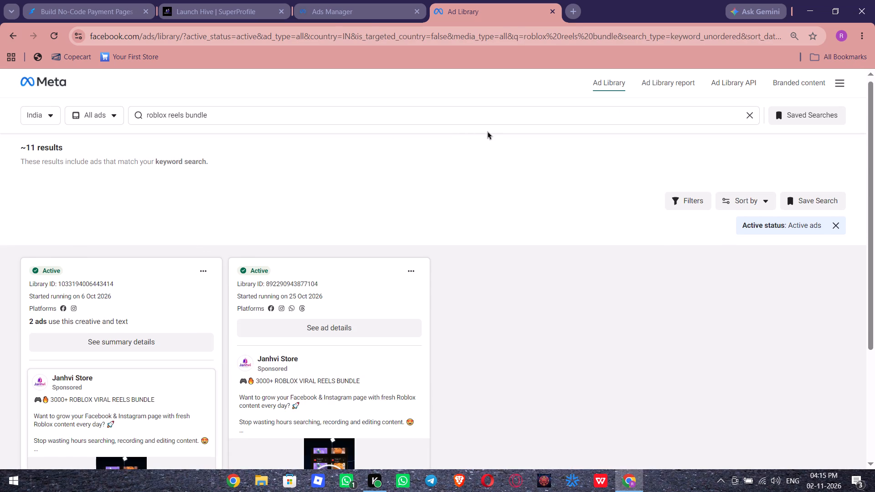
Return to the Ads Manager account settings and log out of the current Facebook profile.
{"action": "left_click", "coordinate": [336, 0]}
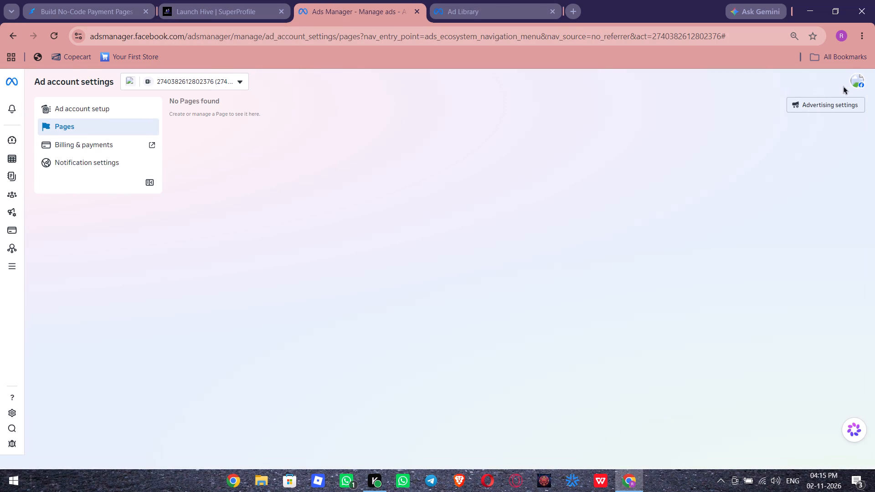
{"action": "left_click", "coordinate": [851, 85]}
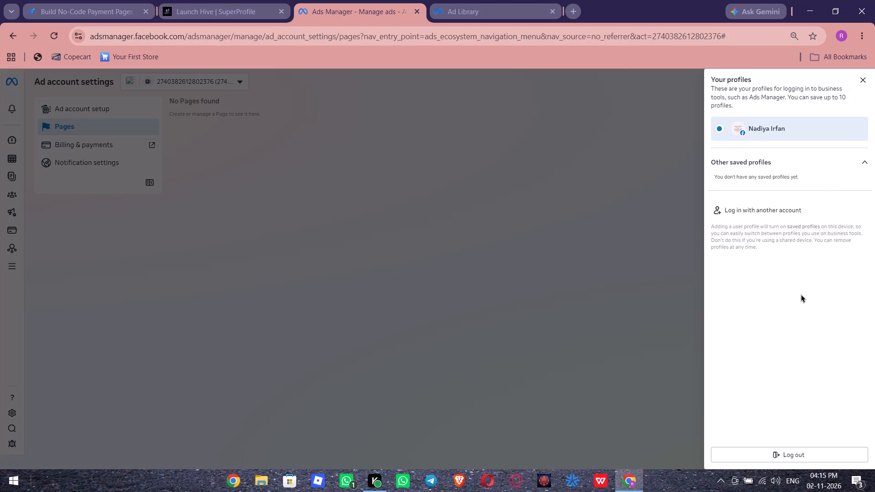
{"action": "left_click", "coordinate": [753, 458]}
{"action": "left_click", "coordinate": [773, 456]}
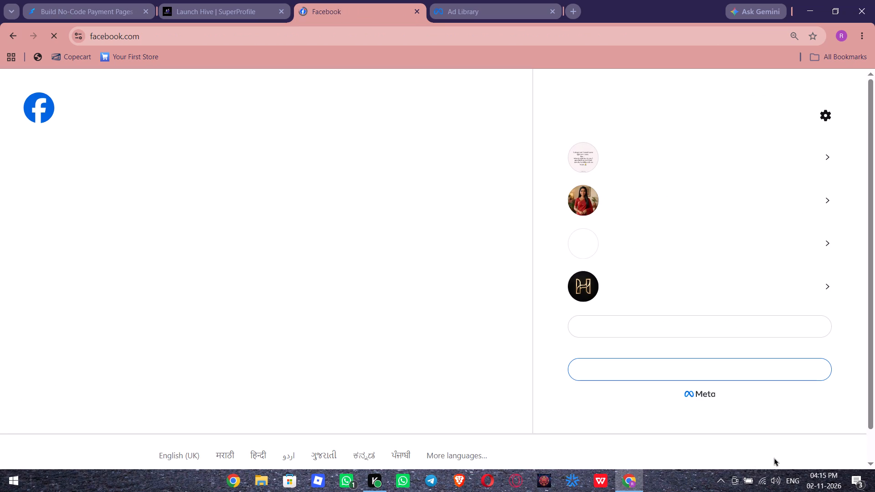
Open the 3000+ Roblox Reels Bundle product page from the Launch Hive store and close the store tab.
{"action": "left_click", "coordinate": [217, 4]}
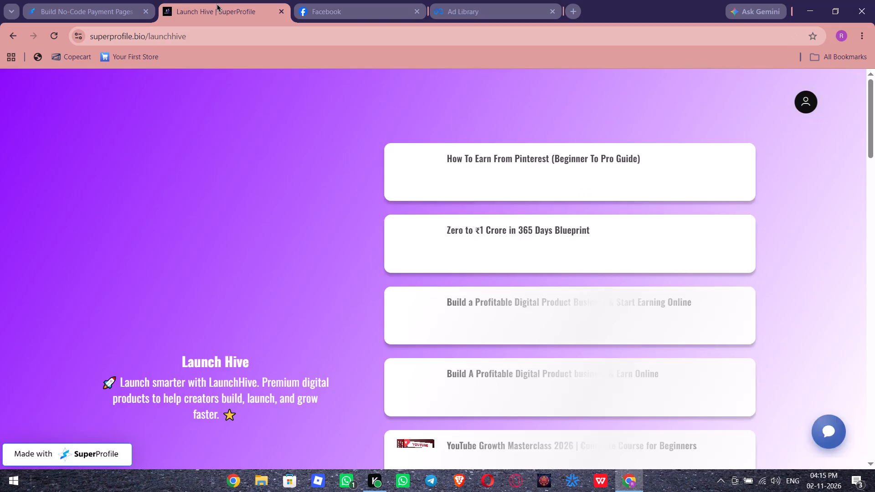
{"action": "scroll", "coordinate": [462, 184], "scroll_direction": "down", "scroll_amount": 11}
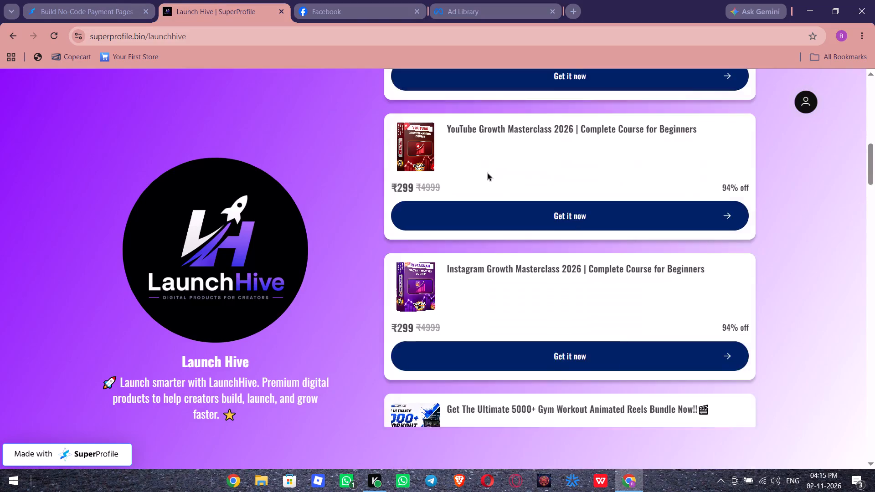
{"action": "scroll", "coordinate": [577, 168], "scroll_direction": "down", "scroll_amount": 6}
{"action": "left_click", "coordinate": [576, 297]}
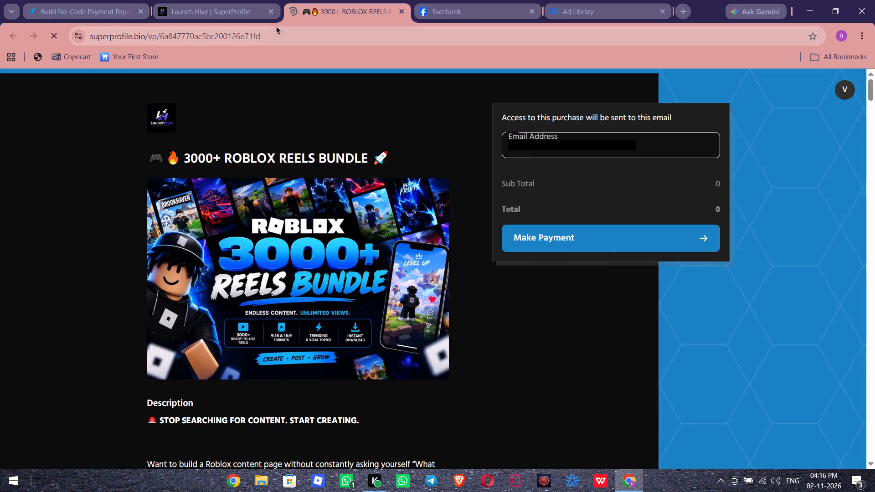
{"action": "left_click", "coordinate": [271, 10]}
Copy the "3000+ ROBLOX REELS BUNDLE" product title, including its leading emojis, from the product page.
{"action": "left_click_drag", "start_coordinate": [151, 158], "coordinate": [207, 153]}
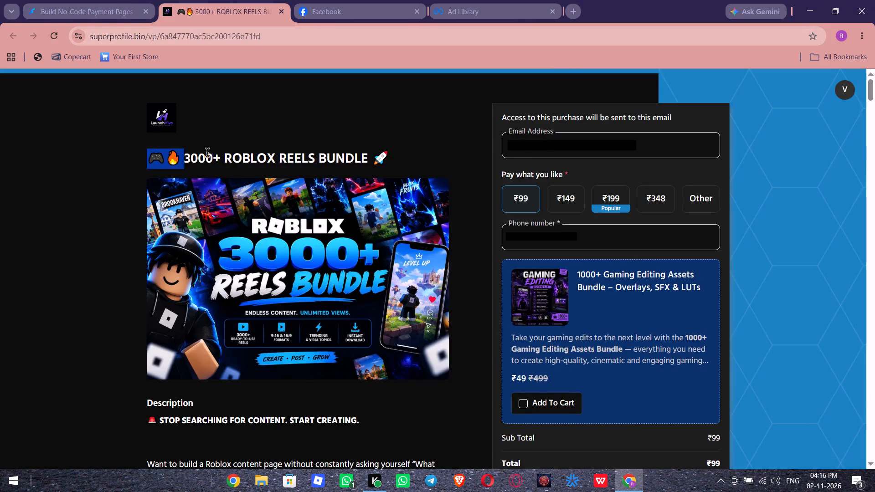
{"action": "left_click_drag", "start_coordinate": [207, 153], "coordinate": [392, 164]}
{"action": "key", "text": "ctrl+c"}
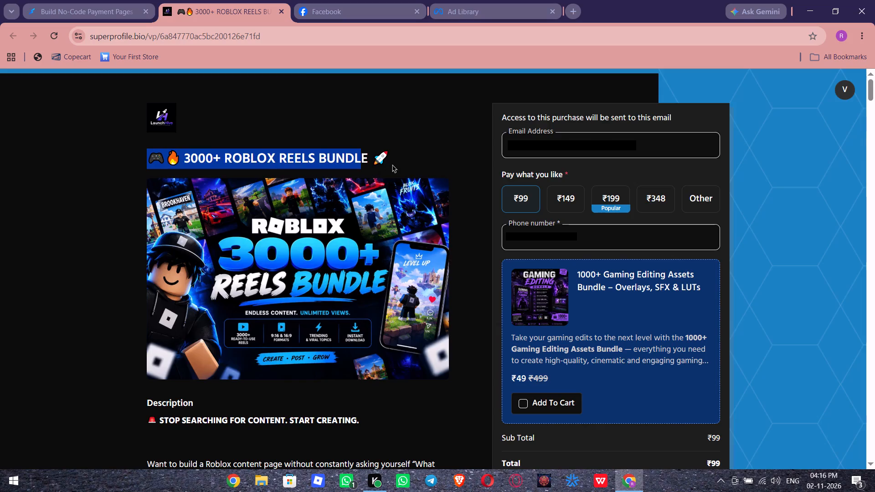
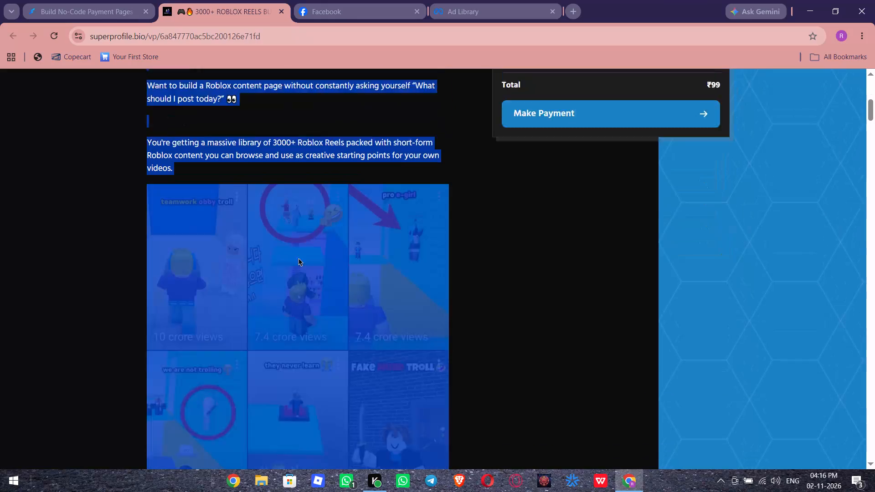
Select the Roblox reels bundle page's description down through the customer review images, stopping before Testimonials, and copy it.
{"action": "key", "text": "Page_Down"}
{"action": "key", "text": "Page_Down"}
{"action": "key", "text": "Page_Down"}
{"action": "key", "text": "Page_Down"}
{"action": "key", "text": "Page_Down"}
{"action": "key", "text": "Page_Down"}
{"action": "key", "text": "Page_Down"}
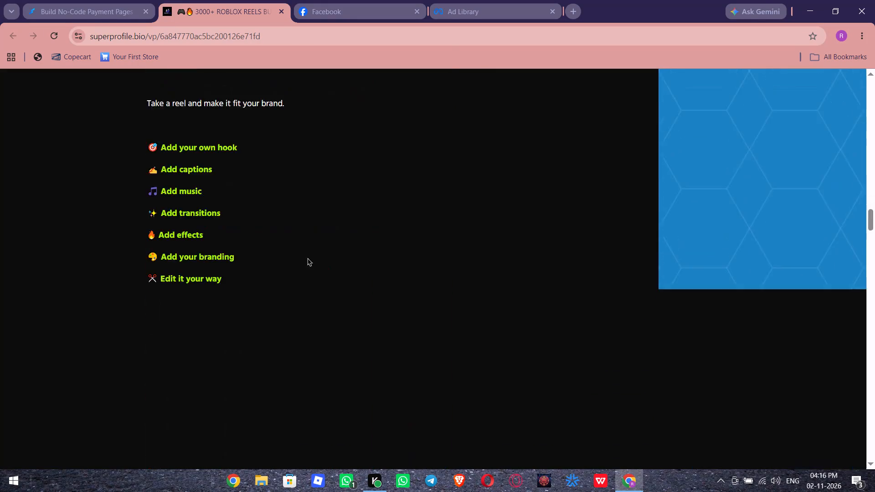
{"action": "key", "text": "Page_Down"}
{"action": "key", "text": "Page_Down"}
{"action": "key", "text": "Page_Down"}
{"action": "key", "text": "Page_Down"}
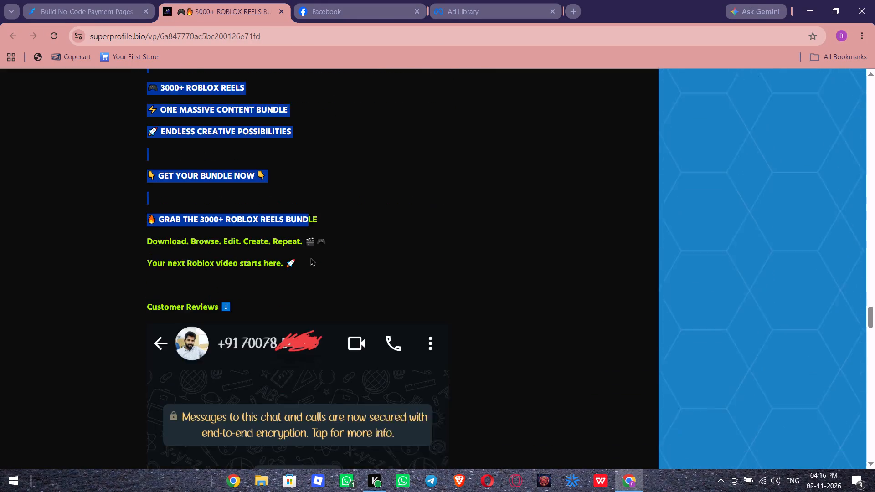
{"action": "key", "text": "Page_Down"}
{"action": "key", "text": "Page_Down"}
{"action": "key", "text": "Page_Down"}
{"action": "key", "text": "Page_Down"}
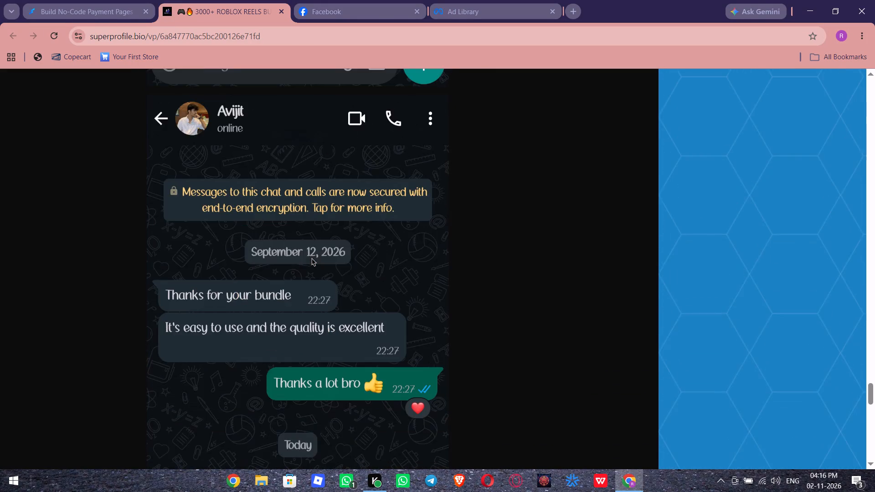
{"action": "key", "text": "Page_Down"}
{"action": "key", "text": "Page_Down"}
{"action": "key", "text": "Up"}
{"action": "key", "text": "Up"}
{"action": "key", "text": "Up"}
{"action": "key", "text": "Up"}
{"action": "key", "text": "Up"}
{"action": "key", "text": "Up"}
{"action": "key", "text": "Up"}
{"action": "key", "text": "Up"}
{"action": "key", "text": "Up"}
{"action": "key", "text": "Up"}
{"action": "key", "text": "Up"}
{"action": "key", "text": "Up"}
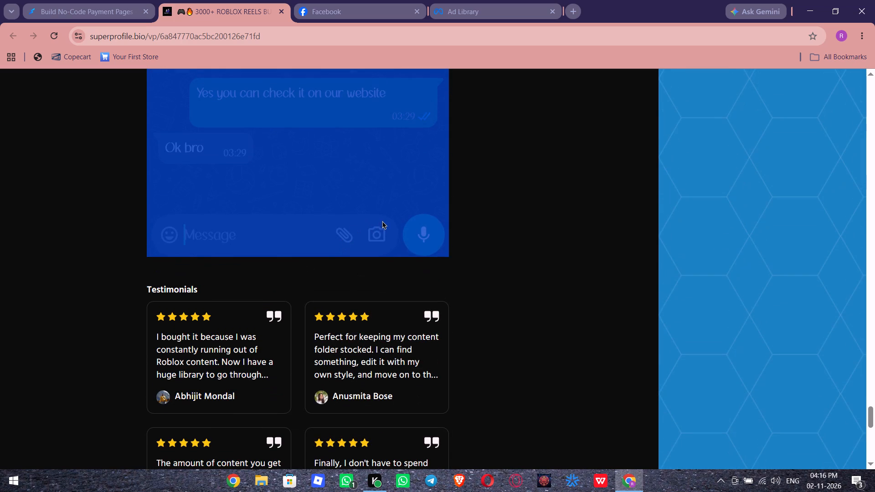
{"action": "key", "text": "ctrl+c"}
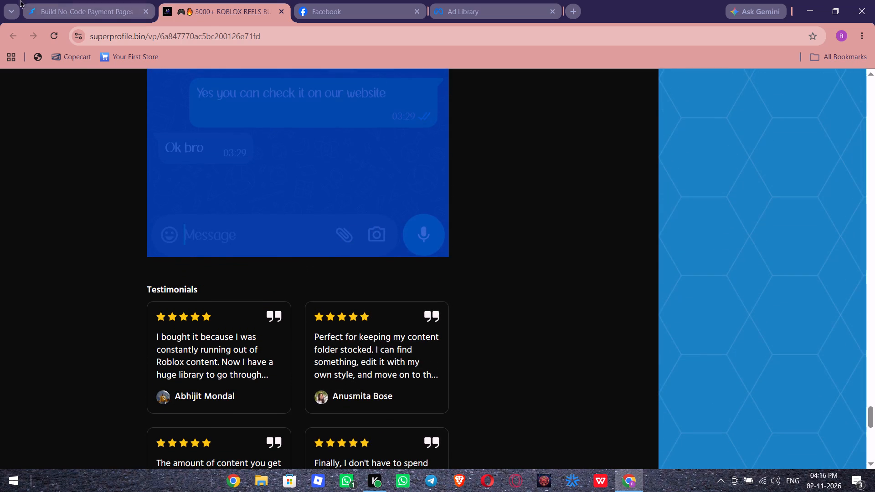
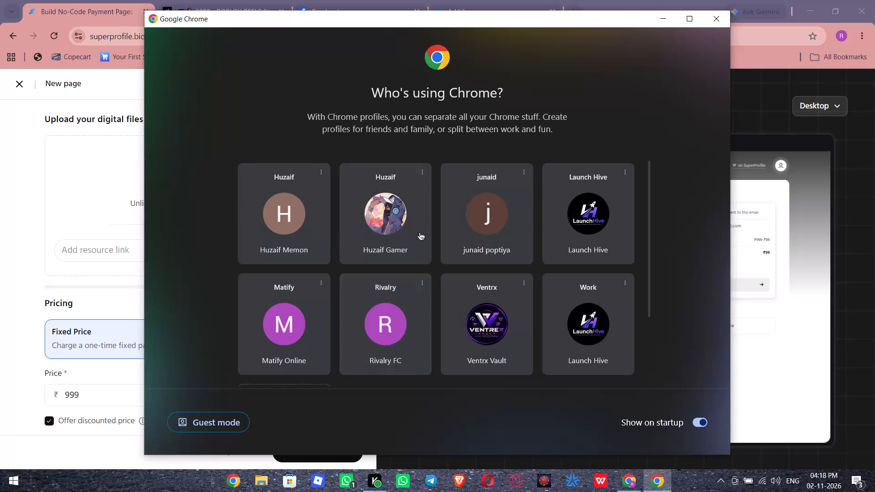
Open Google Drive in the Gamer Chrome profile.
{"action": "left_click", "coordinate": [399, 209], "text": "ctrl"}
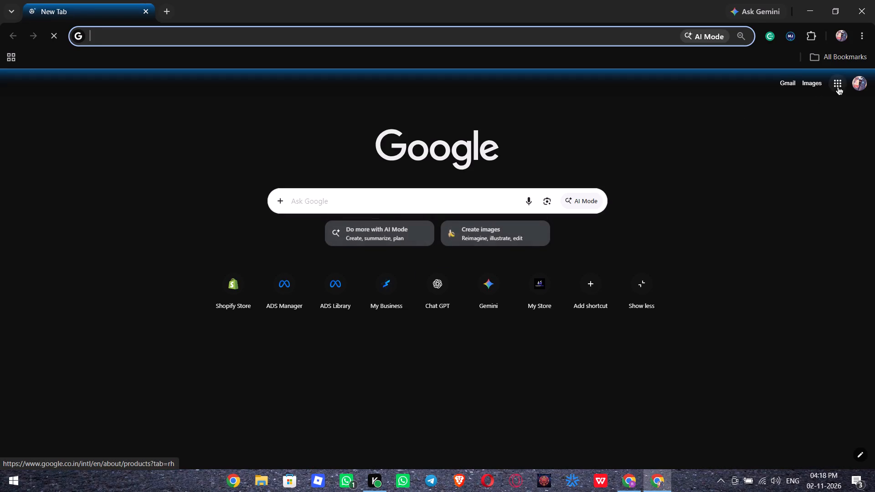
{"action": "left_click", "coordinate": [829, 83], "text": "ctrl"}
{"action": "left_click", "coordinate": [802, 149], "text": "ctrl"}
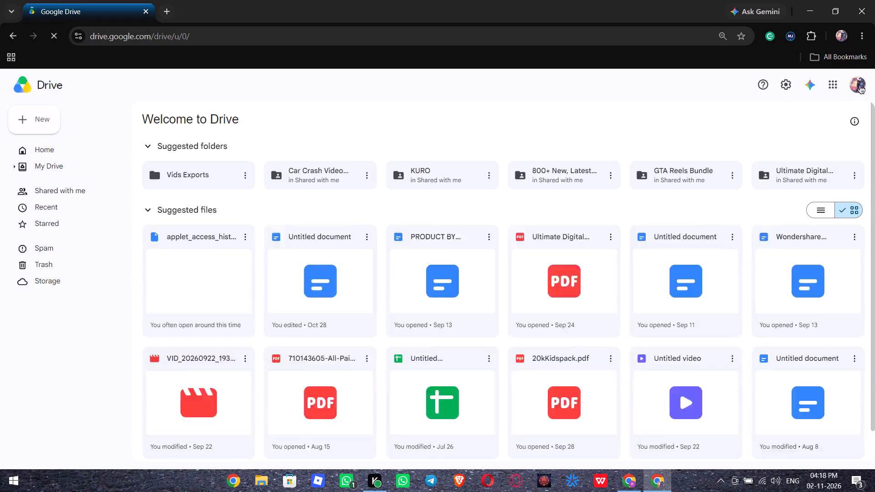
Switch Google Drive to the Launch Hive account and close the previous account's Drive tab.
{"action": "left_click", "coordinate": [860, 86], "text": "ctrl"}
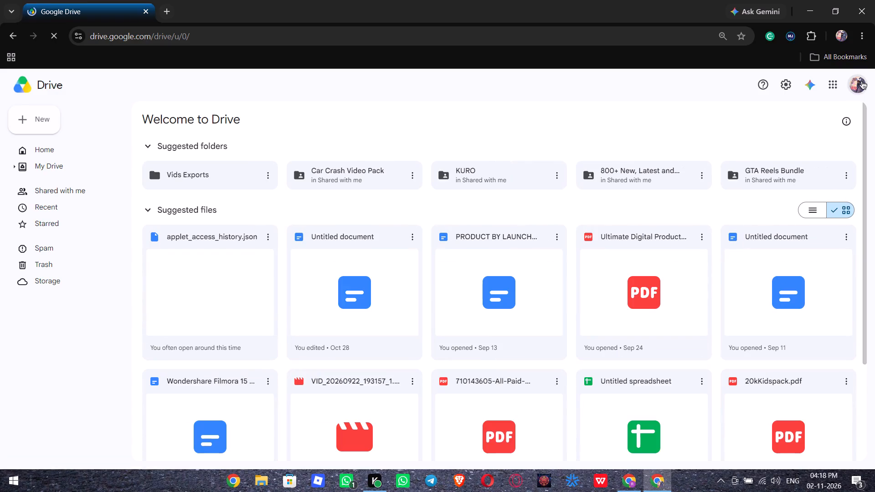
{"action": "left_click", "coordinate": [861, 82], "text": "ctrl"}
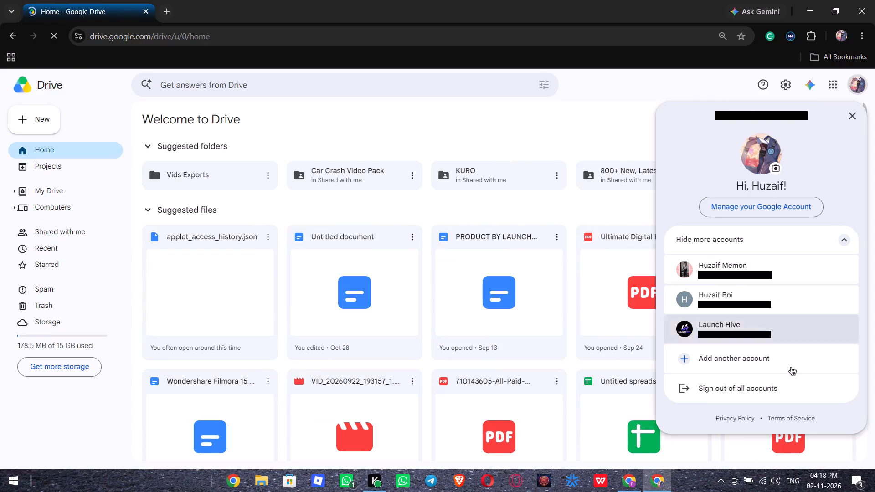
{"action": "left_click", "coordinate": [768, 323], "text": "ctrl"}
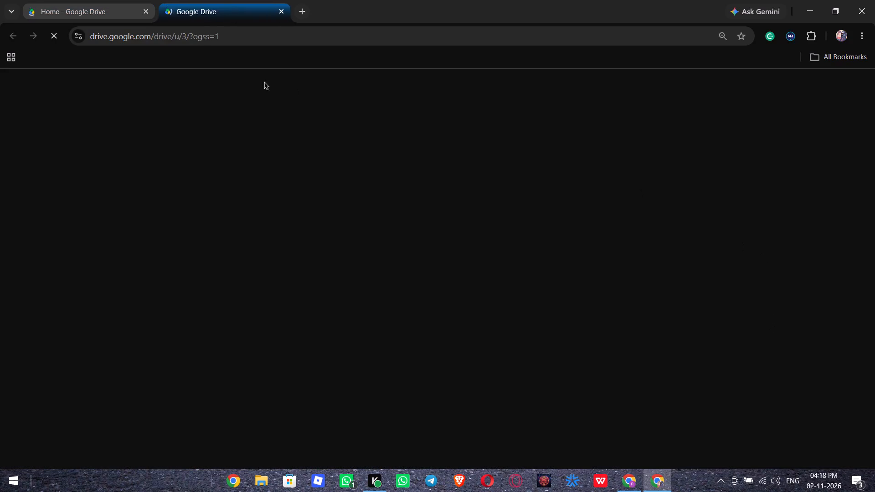
{"action": "left_click", "coordinate": [148, 16], "text": "ctrl"}
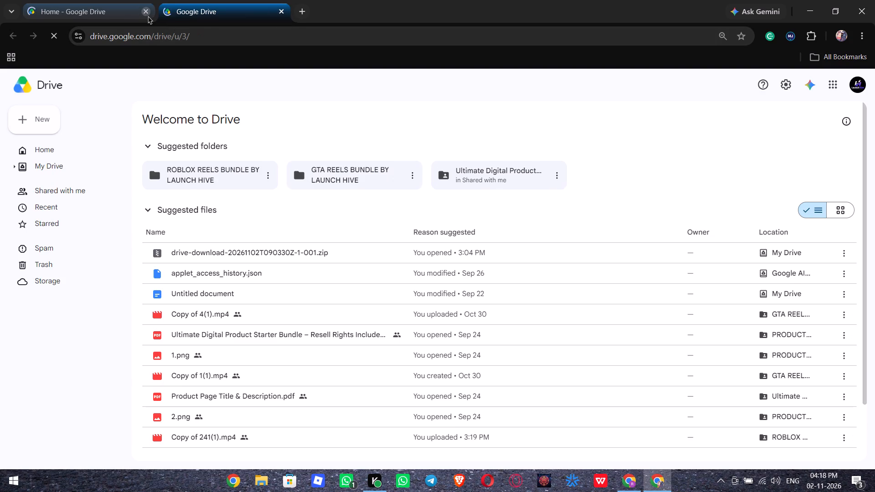
Open the suggested folder ROBLOX REELS BUNDLE BY LAUNCH HIVE.
{"action": "left_click", "coordinate": [265, 179], "text": "ctrl"}
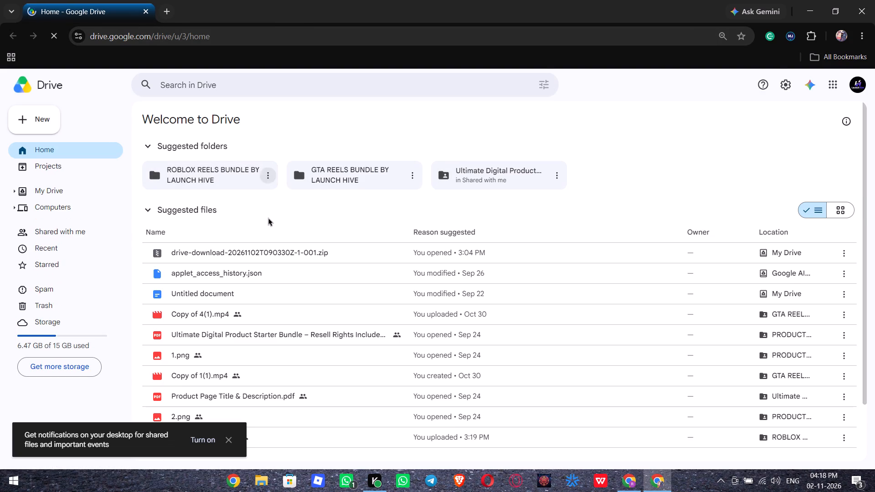
{"action": "left_click", "coordinate": [268, 176], "text": "ctrl"}
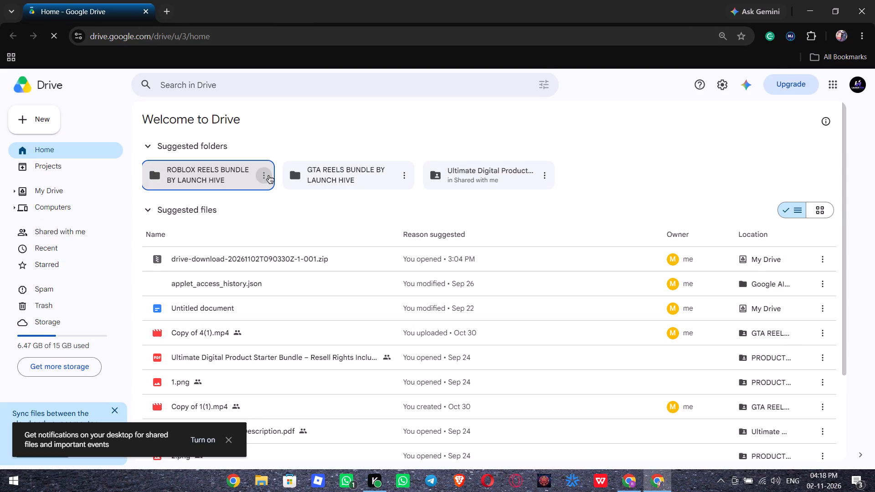
{"action": "left_click", "coordinate": [259, 177], "text": "ctrl"}
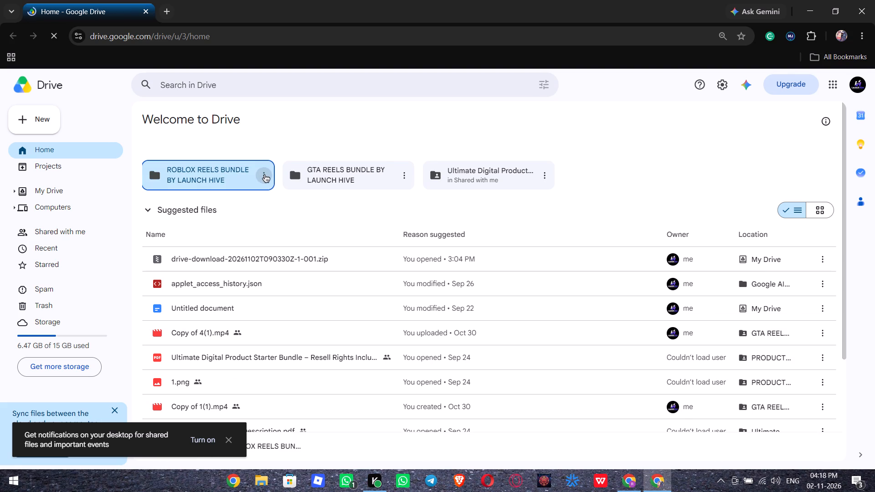
{"action": "left_click", "coordinate": [264, 175], "text": "ctrl"}
{"action": "left_click", "coordinate": [264, 175], "text": "ctrl"}
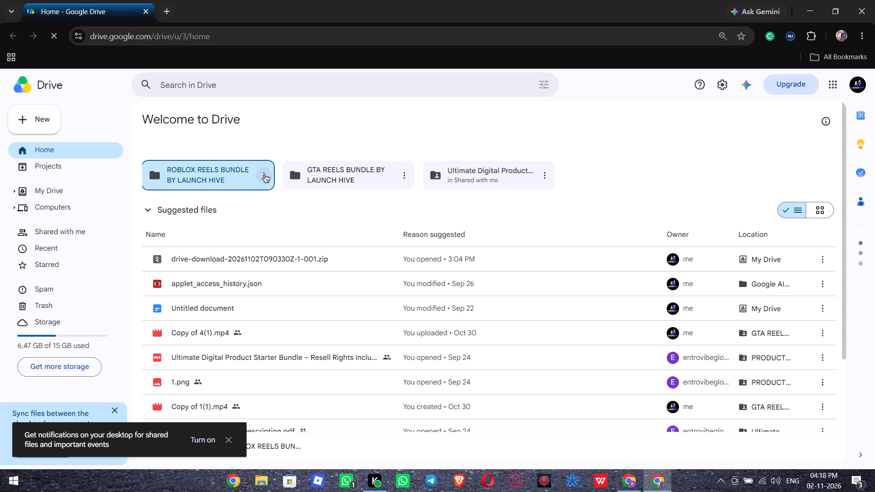
{"action": "double_click", "coordinate": [234, 177], "text": "ctrl"}
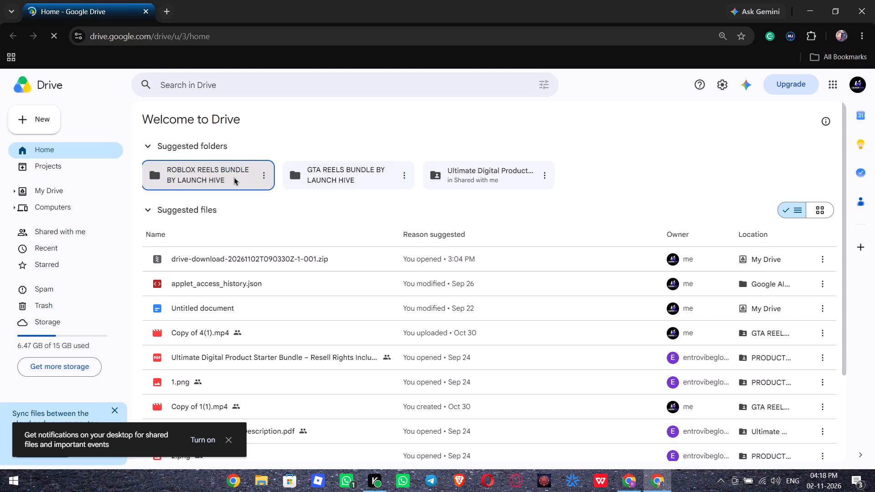
{"action": "left_click", "coordinate": [494, 154], "text": "ctrl"}
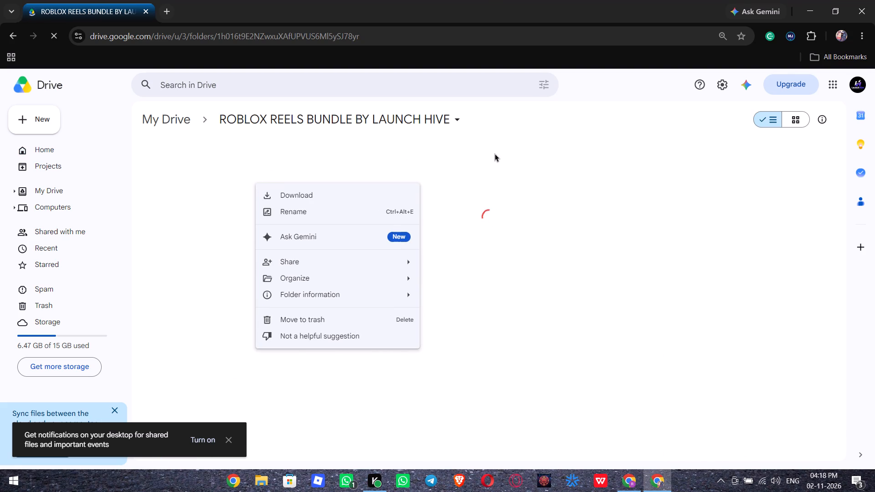
Bring up the sharing options for the ROBLOX REELS BUNDLE BY LAUNCH HIVE folder.
{"action": "left_click", "coordinate": [442, 116], "text": "ctrl"}
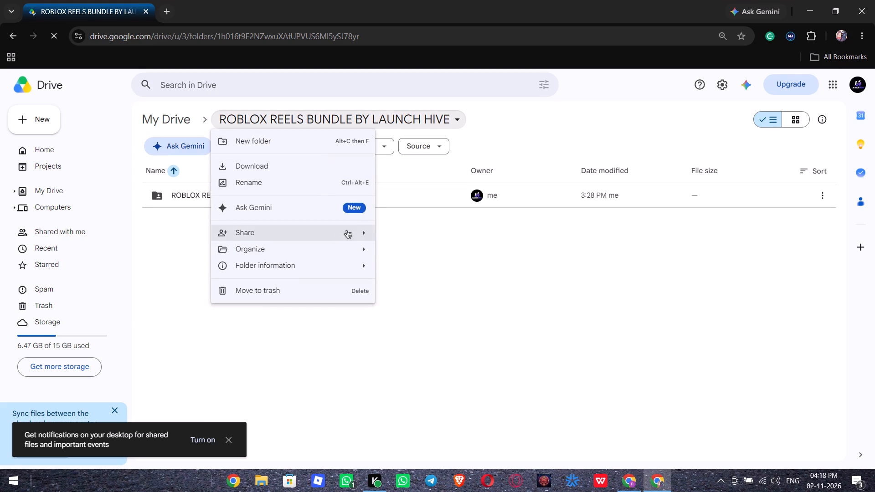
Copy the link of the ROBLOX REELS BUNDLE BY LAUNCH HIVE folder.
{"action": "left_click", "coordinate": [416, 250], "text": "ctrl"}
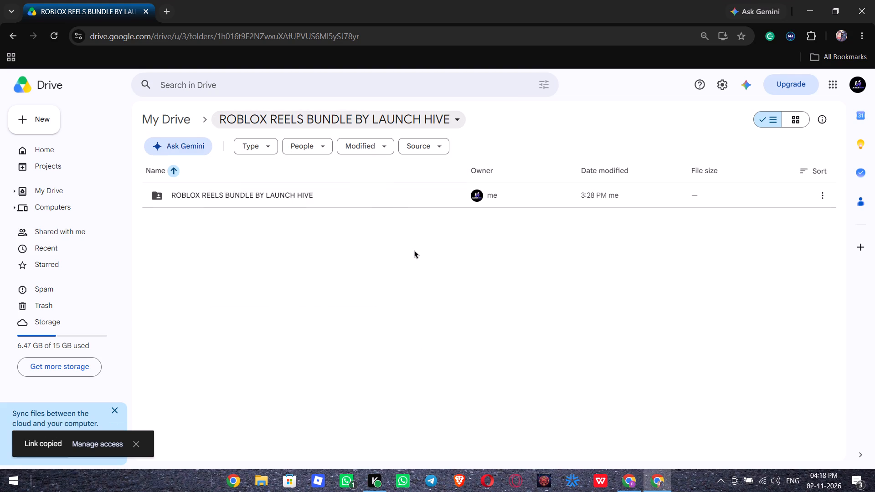
Set the ROBLOX REELS BUNDLE BY LAUNCH HIVE folder's general access to Anyone with the link and copy its sharing link.
{"action": "left_click", "coordinate": [405, 120], "text": "ctrl"}
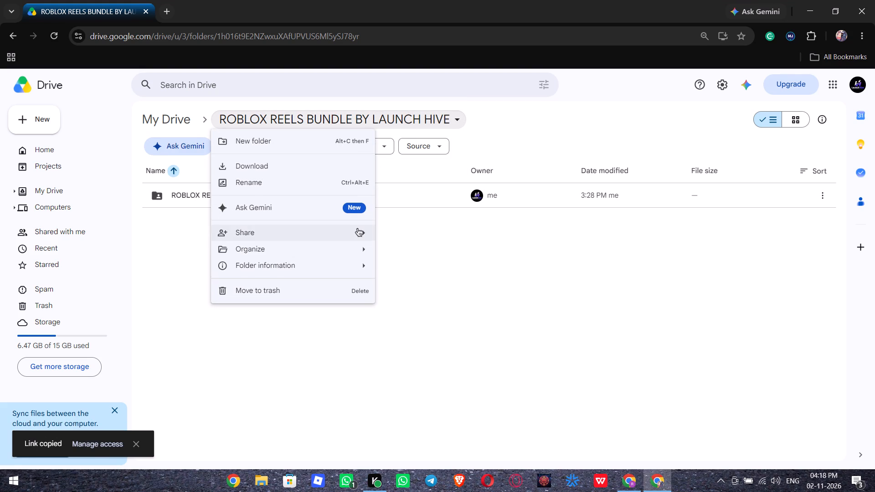
{"action": "left_click", "coordinate": [409, 237], "text": "ctrl"}
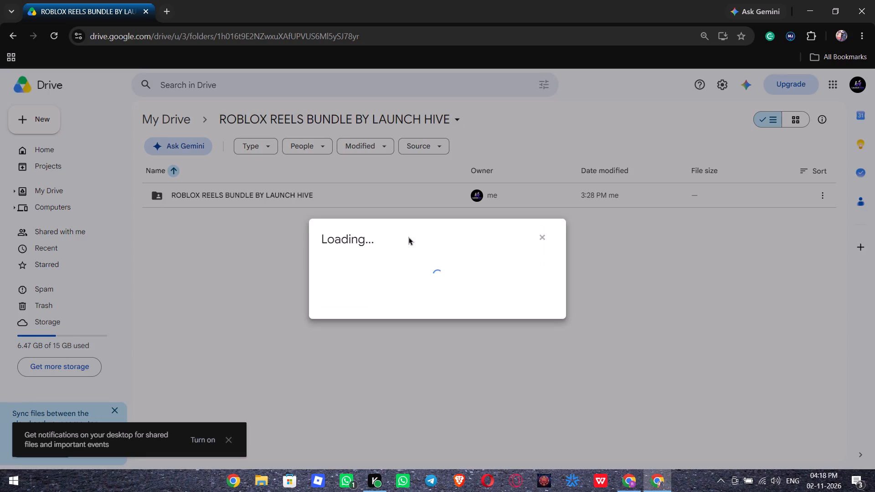
{"action": "left_click", "coordinate": [386, 318], "text": "ctrl"}
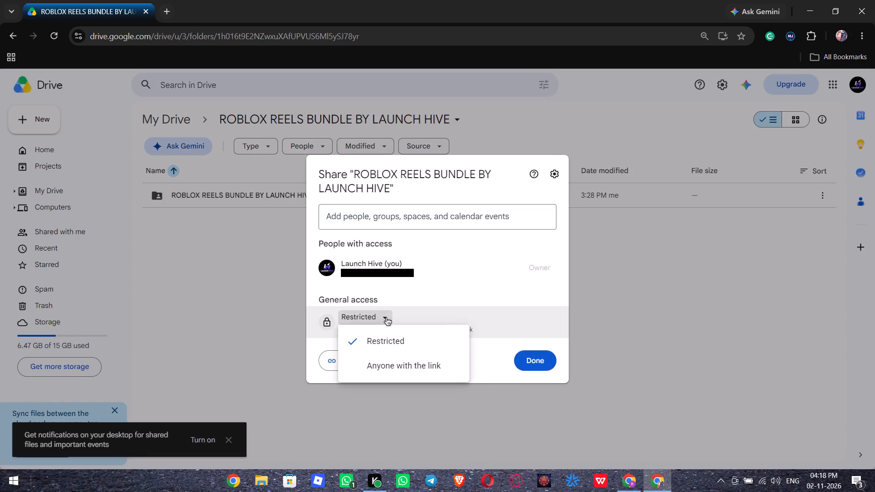
{"action": "left_click", "coordinate": [388, 359], "text": "ctrl"}
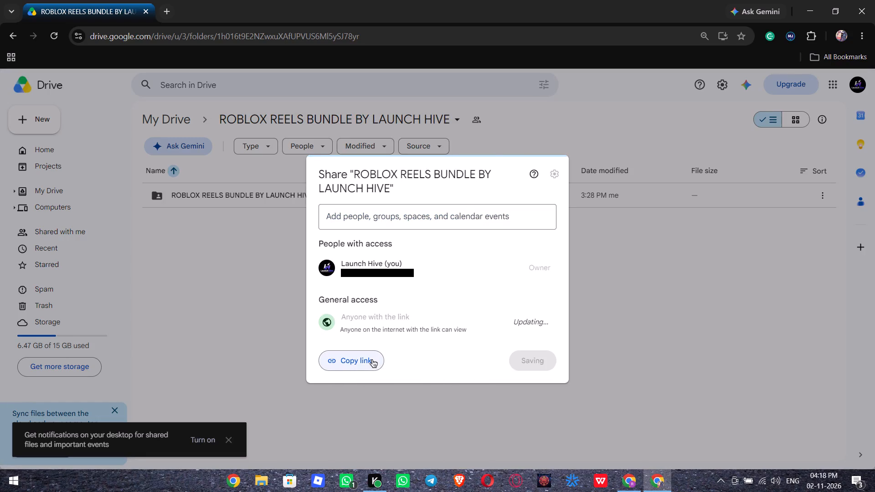
{"action": "left_click", "coordinate": [374, 355], "text": "ctrl"}
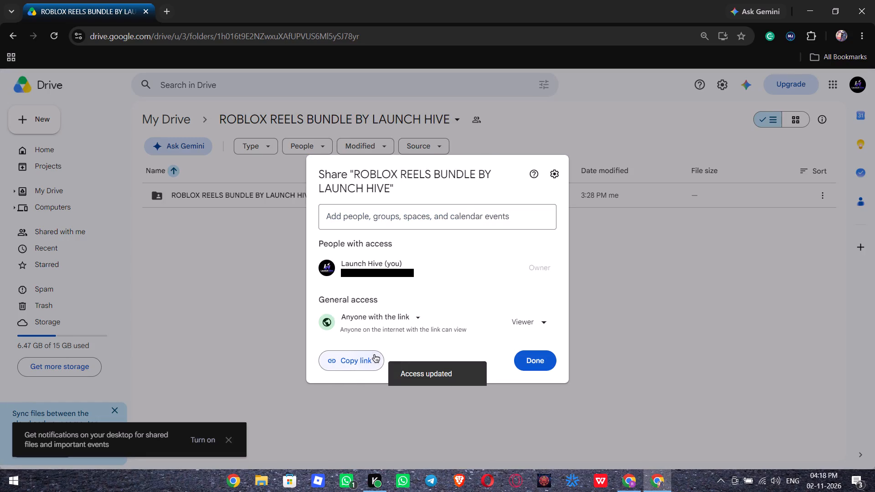
{"action": "left_click", "coordinate": [530, 366], "text": "ctrl"}
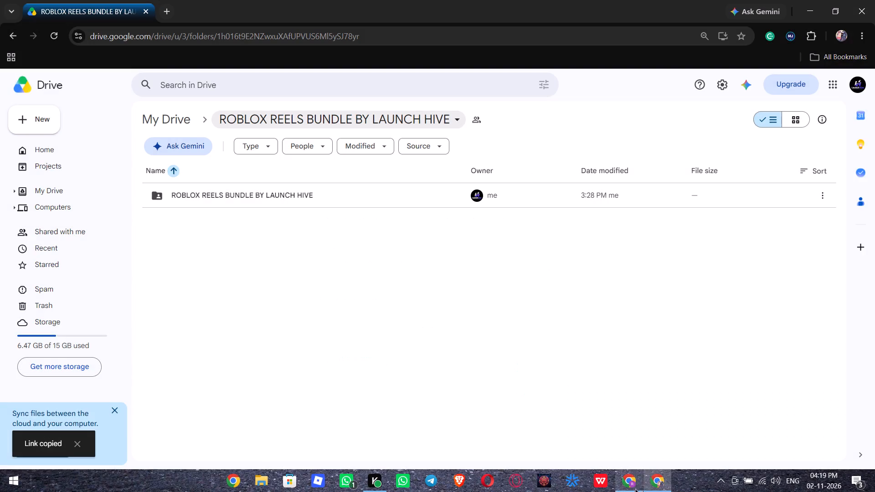
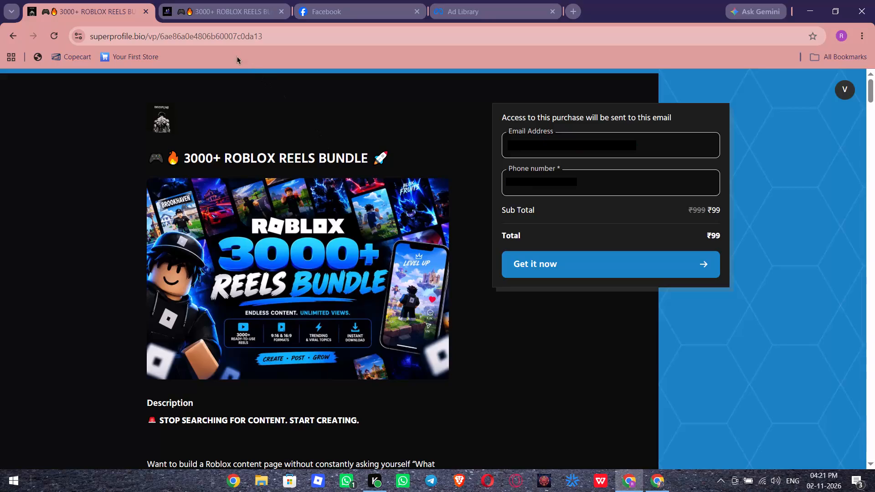
Switch to the Facebook page and open the login form for another profile, ready at the email address or mobile number field.
{"action": "left_click", "coordinate": [235, 26], "text": "ctrl"}
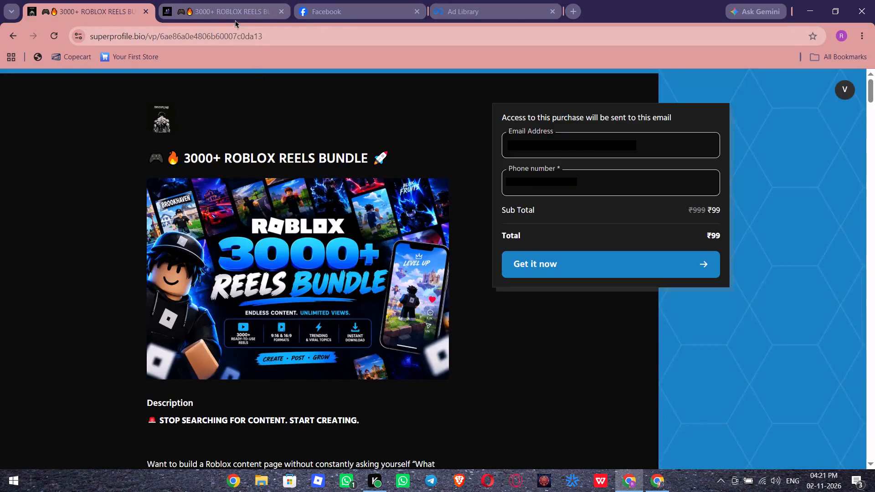
{"action": "left_click", "coordinate": [237, 16], "text": "ctrl"}
{"action": "left_click", "coordinate": [334, 12], "text": "ctrl"}
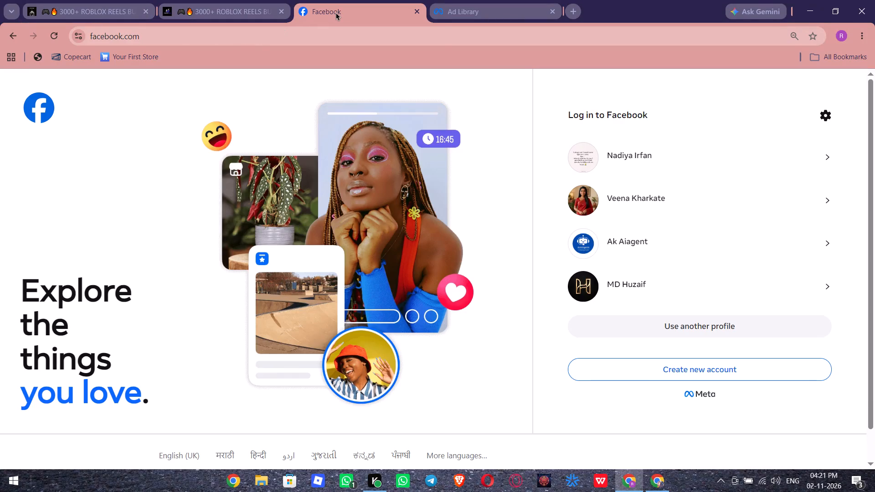
{"action": "left_click", "coordinate": [636, 315], "text": "ctrl"}
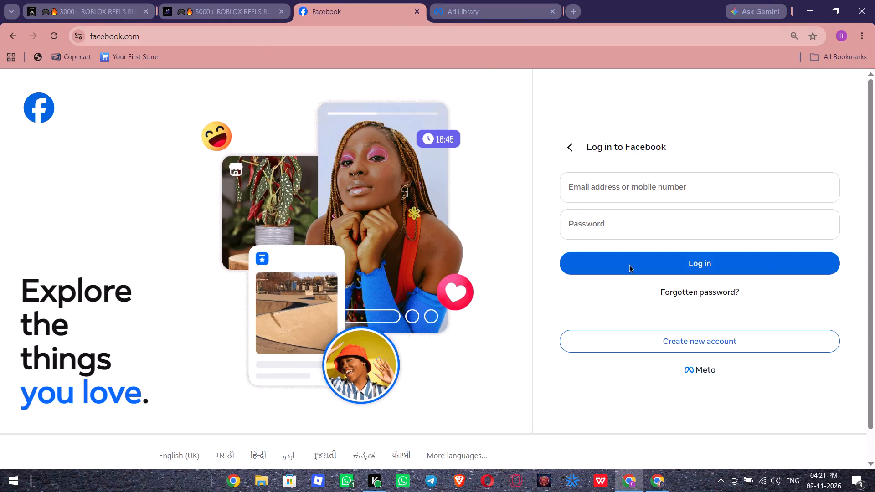
{"action": "left_click", "coordinate": [600, 182], "text": "ctrl"}
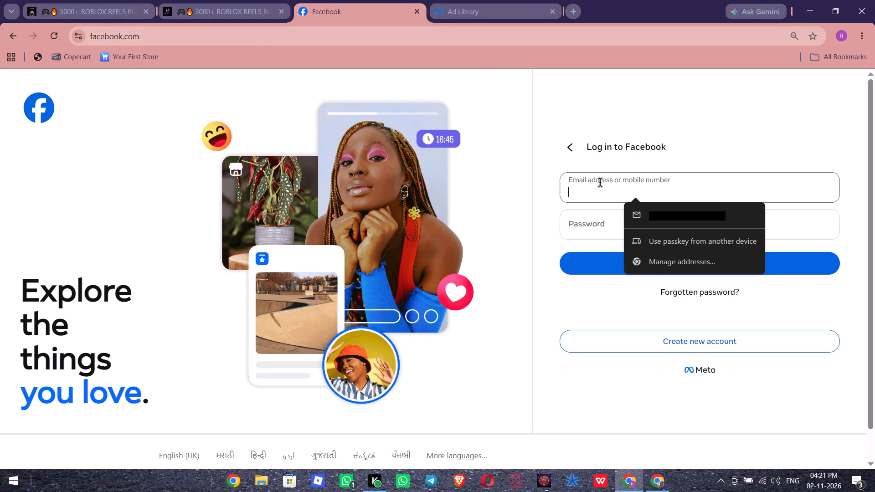